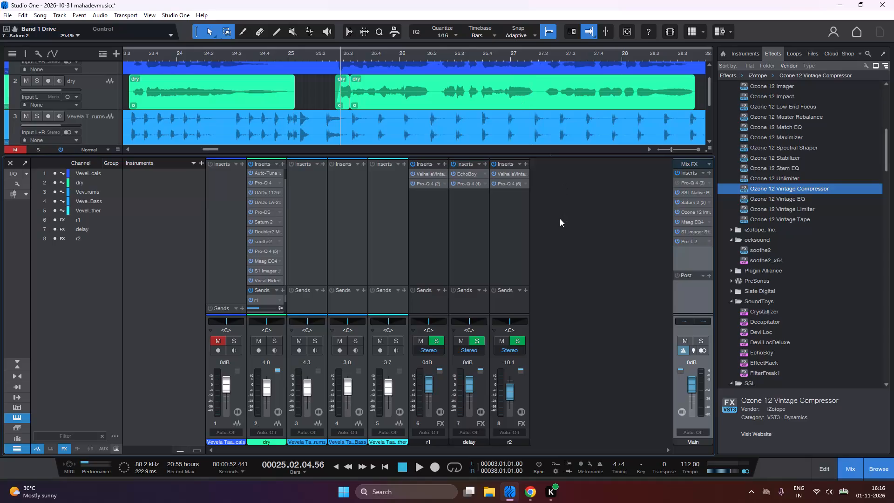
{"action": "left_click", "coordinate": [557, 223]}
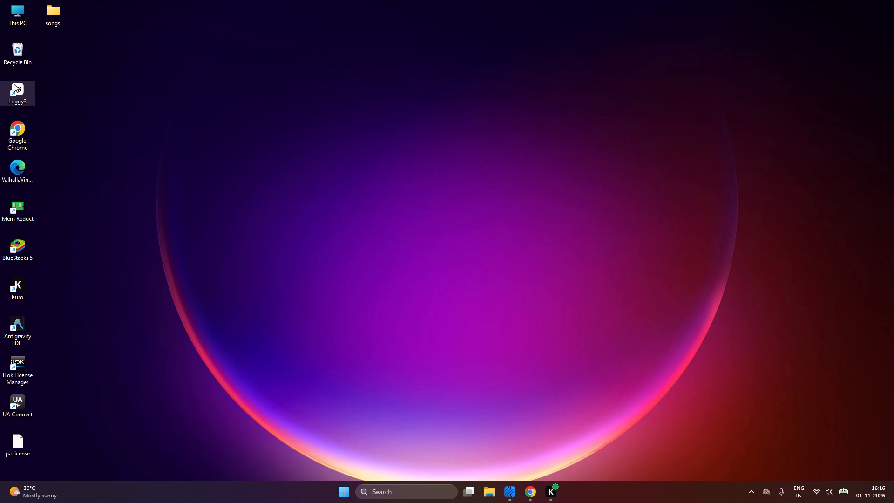
Launch Loggy3 from the desktop.
{"action": "double_click", "coordinate": [15, 89]}
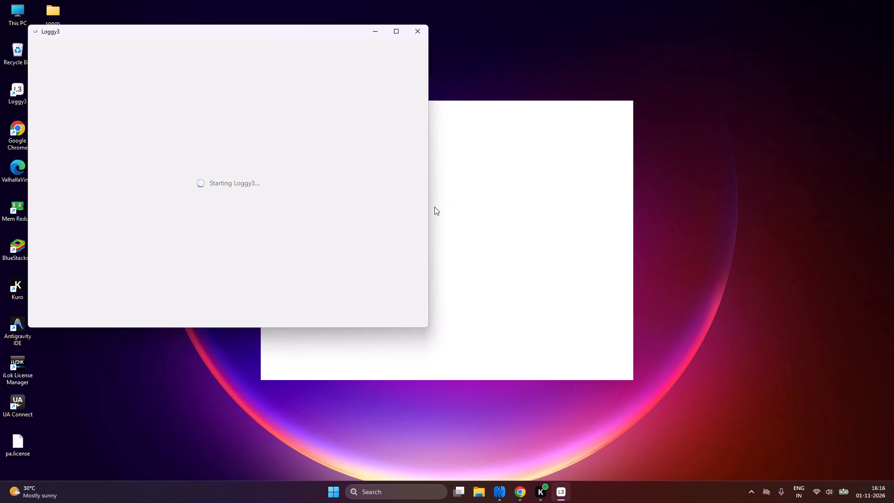
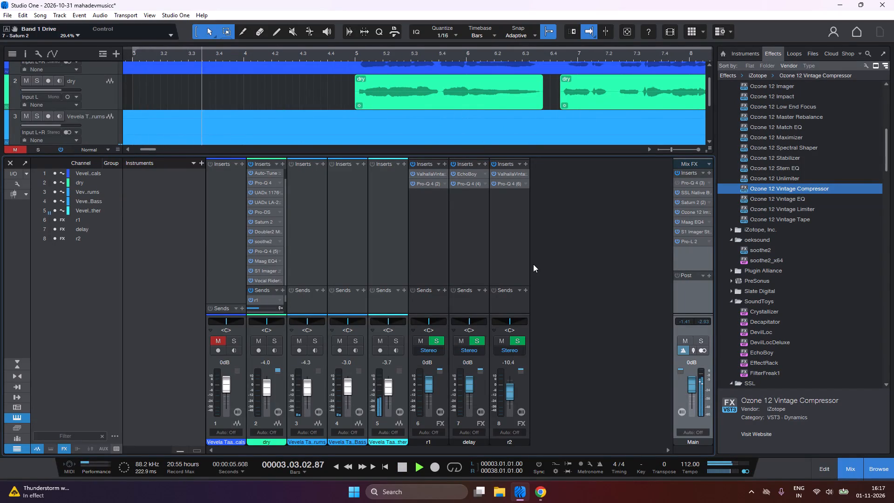
Play the mix and view the Pro-DS de-esser settings on the dry vocal channel, leaving its window closed.
{"action": "key", "text": "space"}
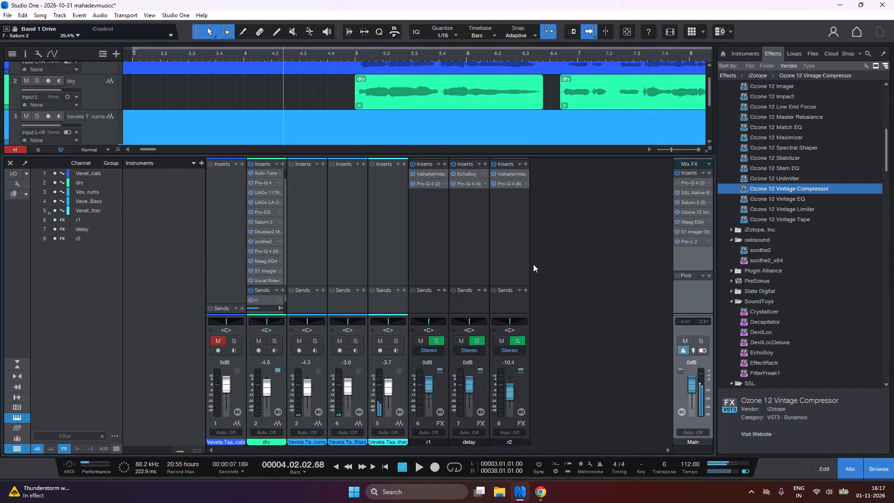
{"action": "key", "text": "space"}
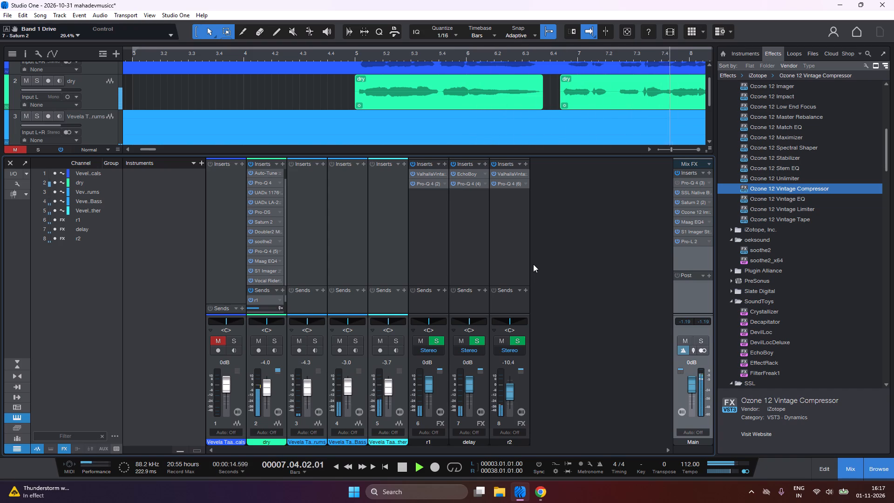
{"action": "left_click", "coordinate": [279, 211]}
{"action": "left_click", "coordinate": [286, 220]}
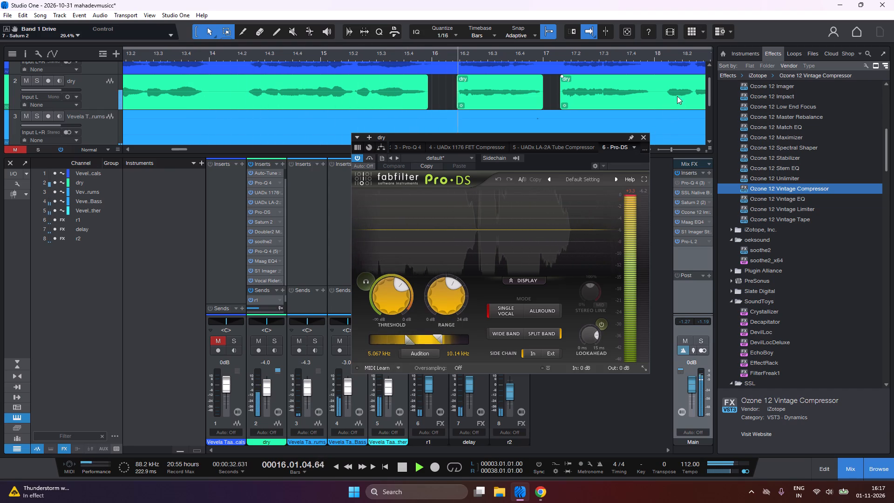
{"action": "left_click", "coordinate": [644, 137]}
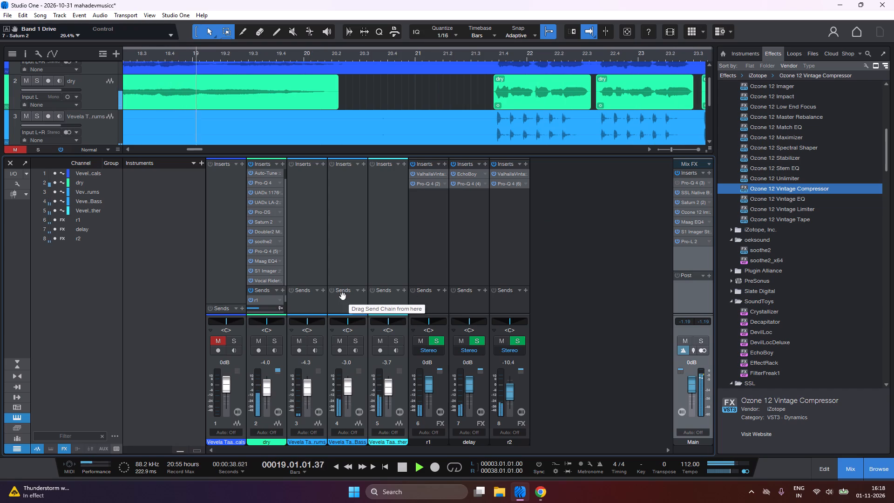
Replay the mix from the loop start at bar 3 while examining the dry vocal channel's Pro-Q 4 (5) curve.
{"action": "key", "text": "1"}
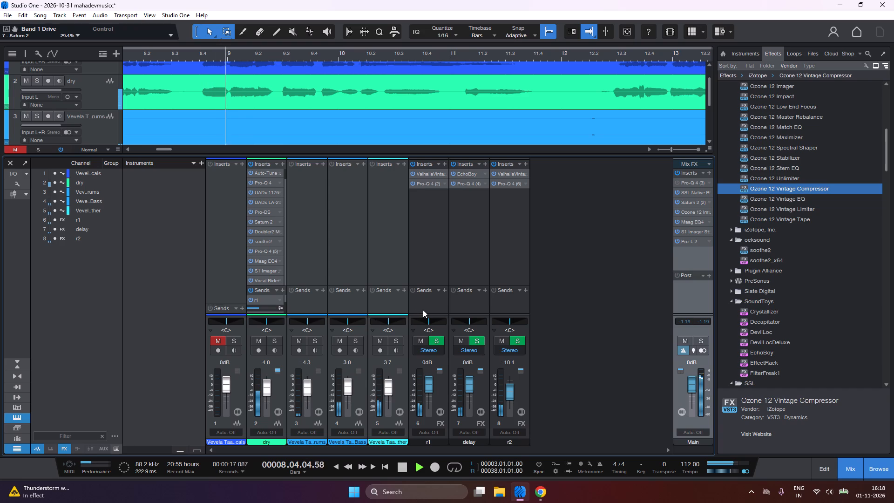
{"action": "key", "text": "1"}
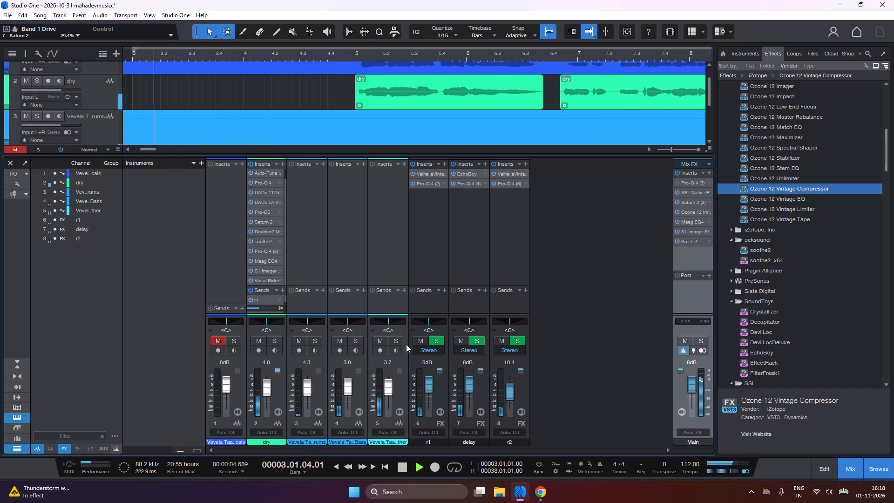
{"action": "left_click", "coordinate": [280, 249]}
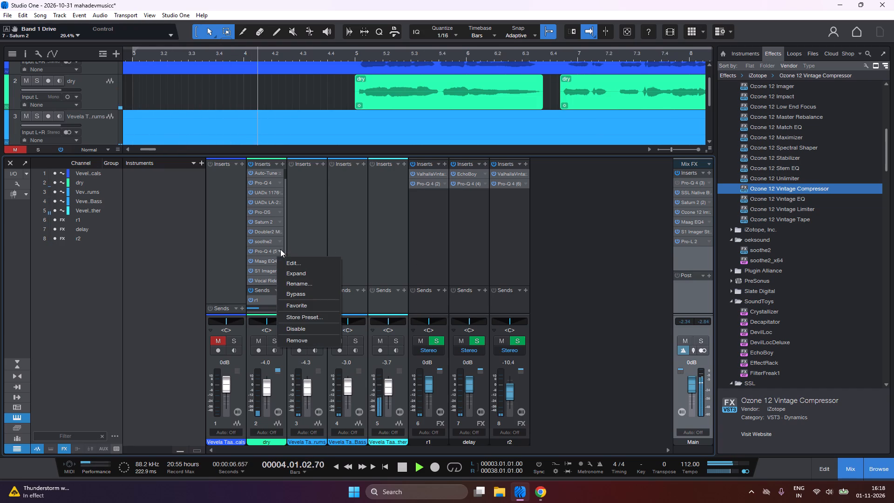
{"action": "left_click", "coordinate": [301, 261]}
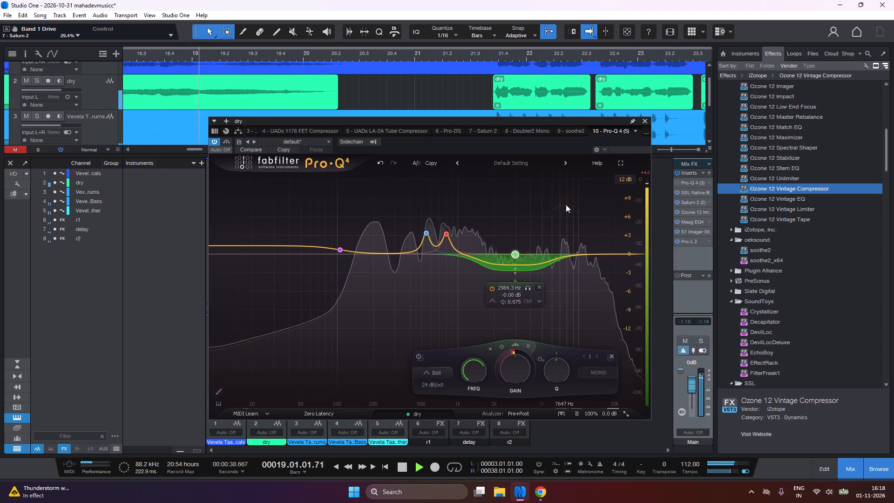
{"action": "left_click", "coordinate": [481, 238]}
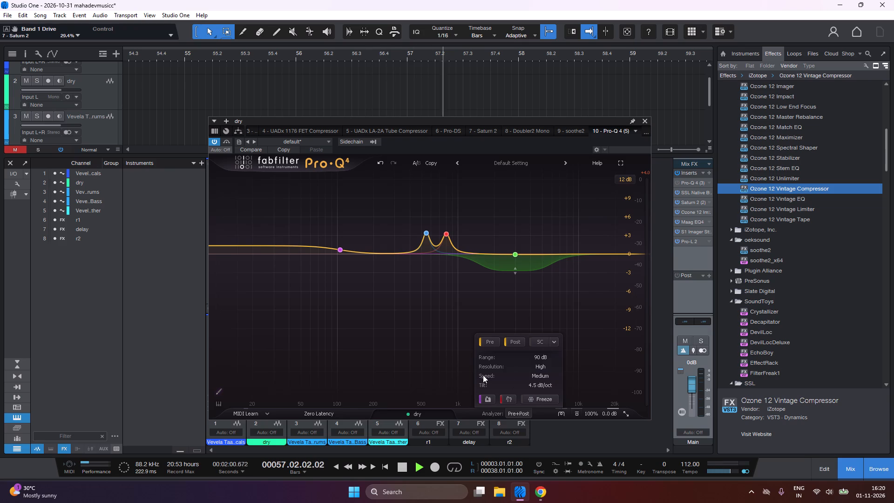
{"action": "key", "text": "1"}
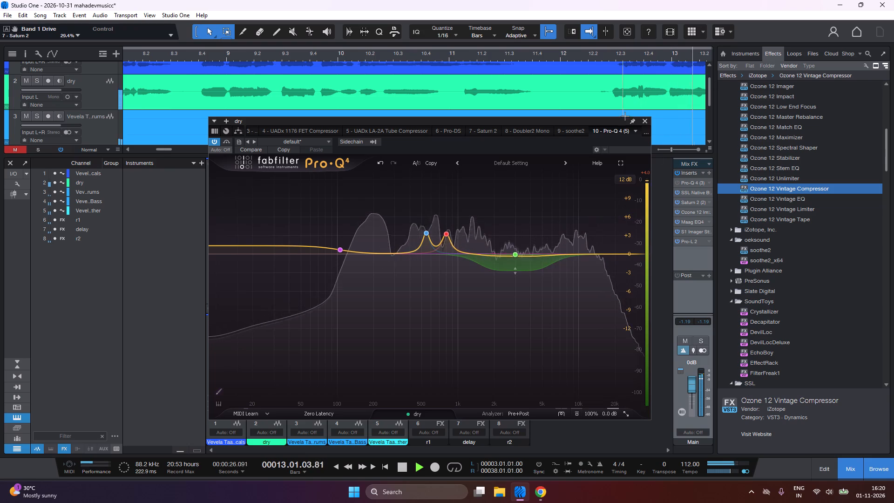
{"action": "left_click_drag", "start_coordinate": [603, 120], "coordinate": [613, 118]}
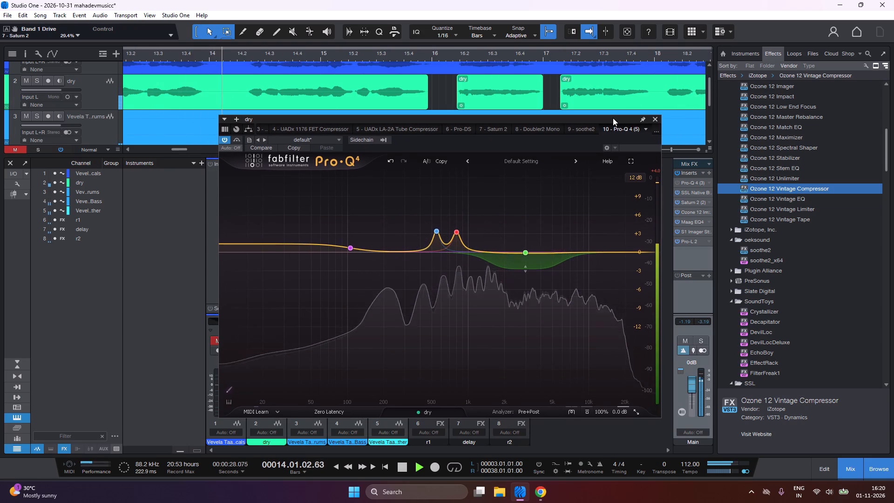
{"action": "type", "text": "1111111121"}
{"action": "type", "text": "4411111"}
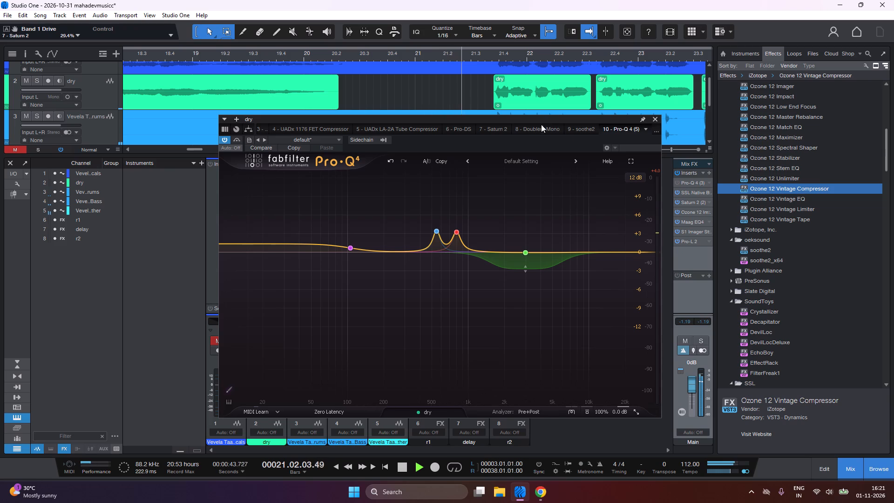
{"action": "left_click", "coordinate": [527, 121]}
{"action": "key", "text": "1"}
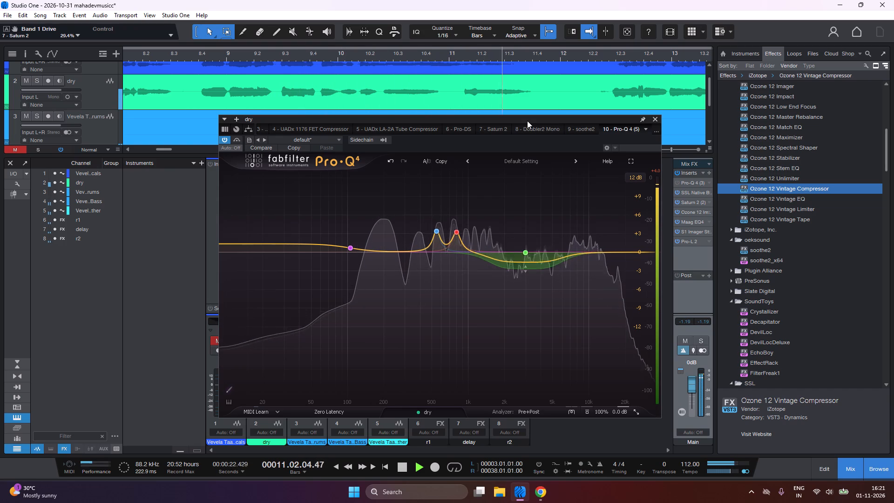
{"action": "left_click", "coordinate": [654, 117]}
Audition the mix repeatedly from the loop start at bar 3 with the plug-in windows closed.
{"action": "key", "text": "1"}
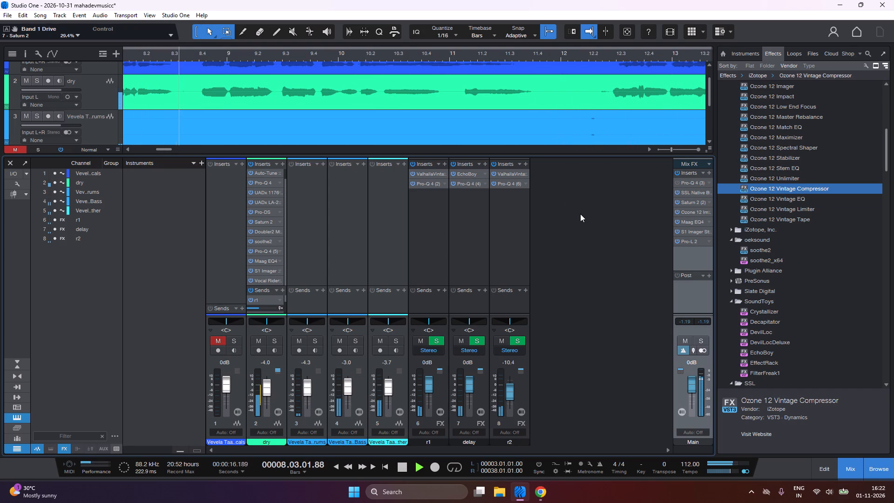
{"action": "key", "text": "1"}
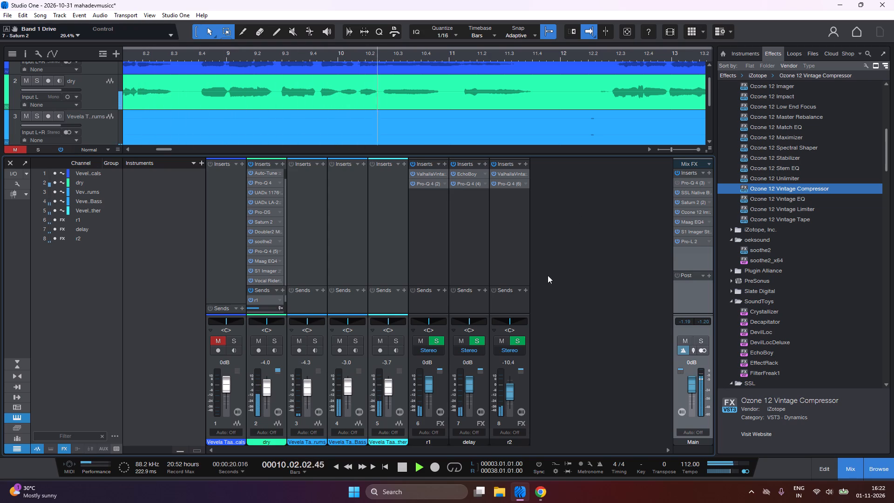
{"action": "left_click", "coordinate": [626, 224]}
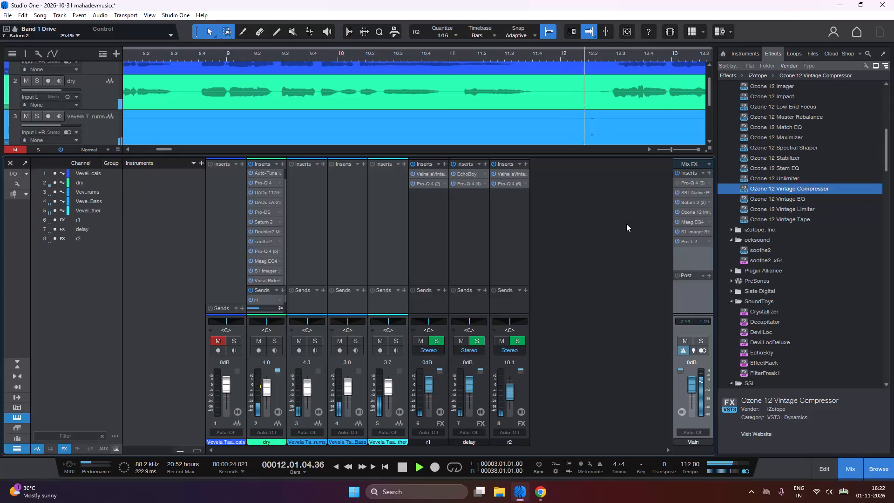
{"action": "key", "text": "1"}
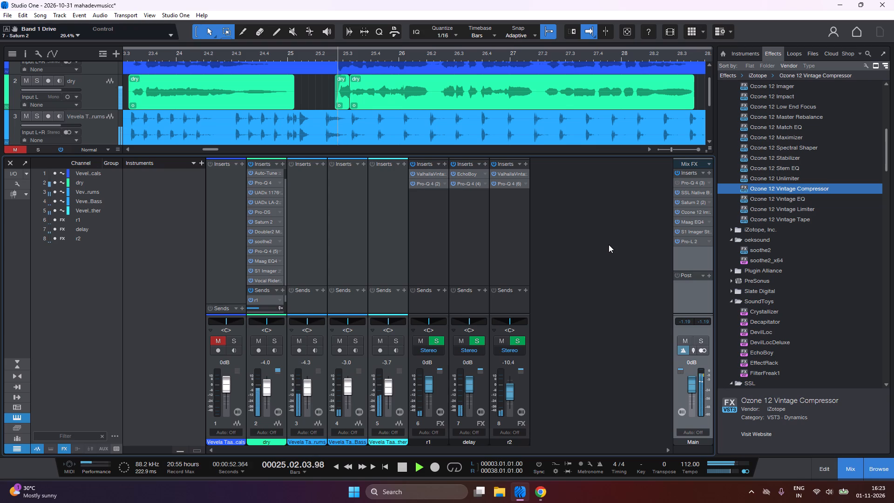
{"action": "key", "text": "1"}
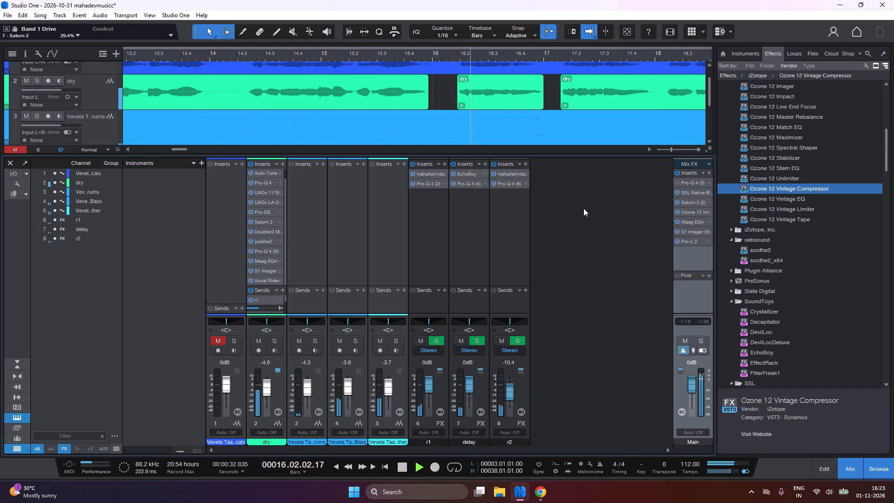
{"action": "key", "text": "1"}
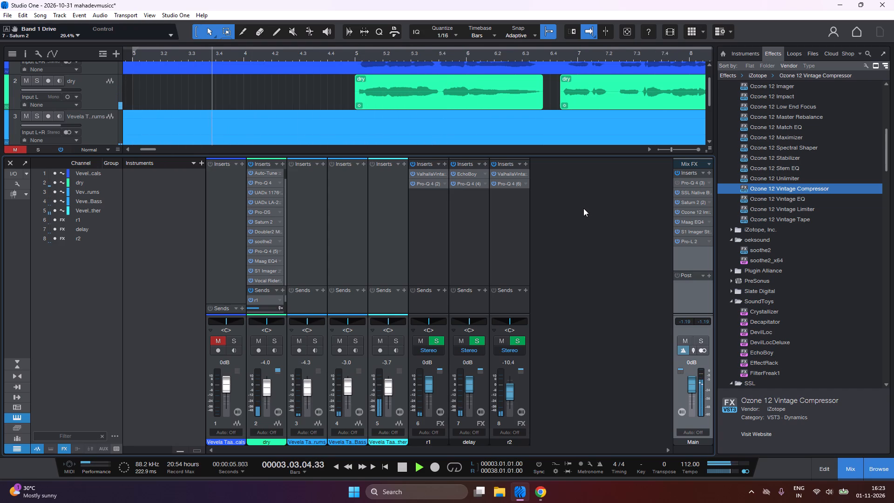
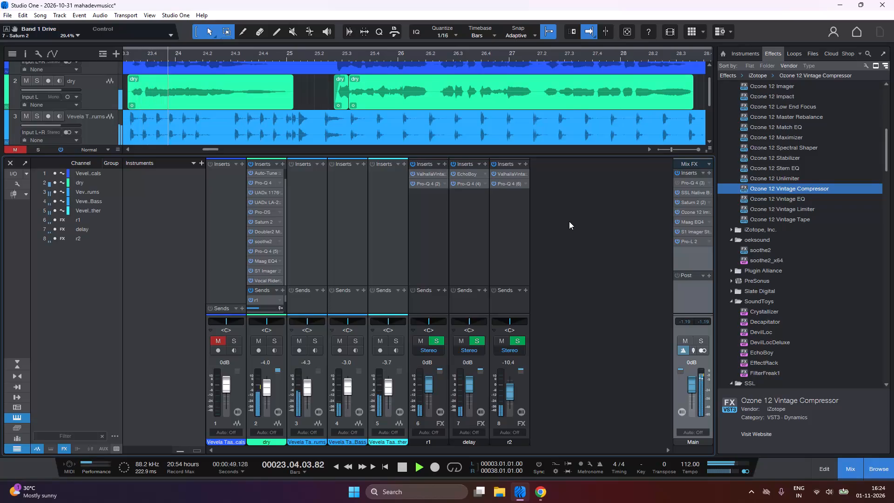
Set Band 1 Drive in the Main channel's Saturn 2 (2) to 23.5% while replaying the mix from bar 3, leaving its window closed.
{"action": "key", "text": "1"}
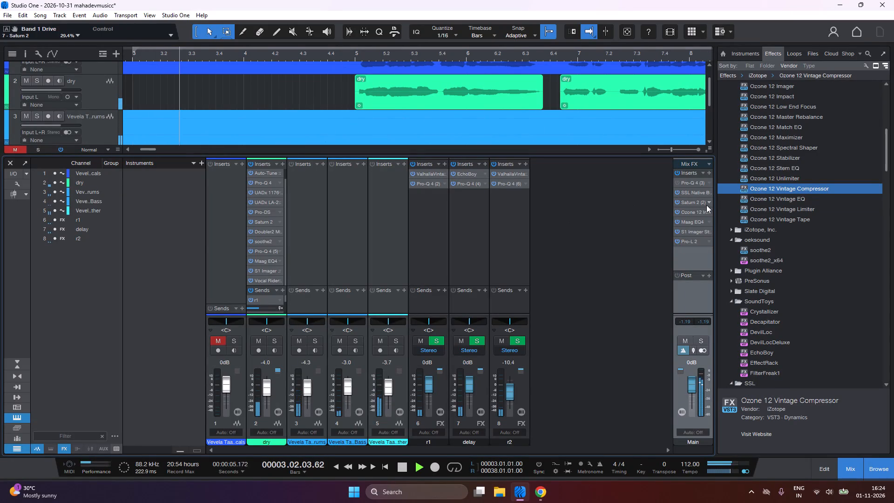
{"action": "left_click_drag", "start_coordinate": [711, 204], "coordinate": [714, 214]}
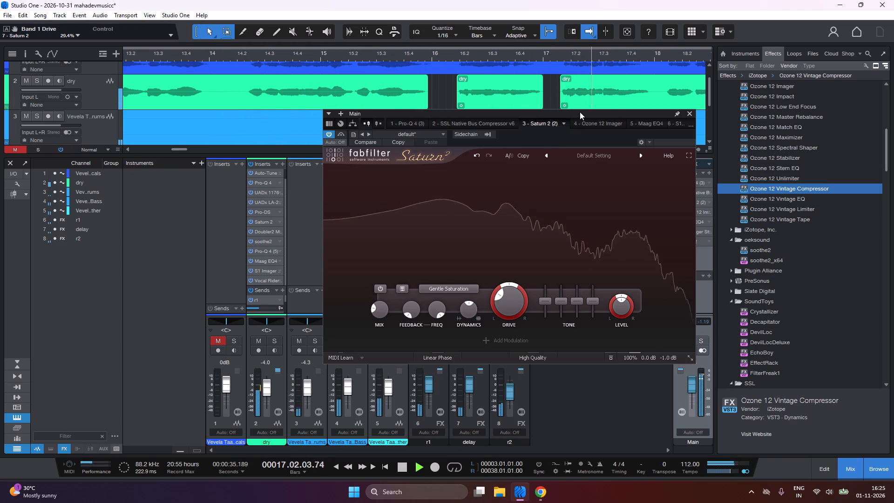
{"action": "key", "text": "1"}
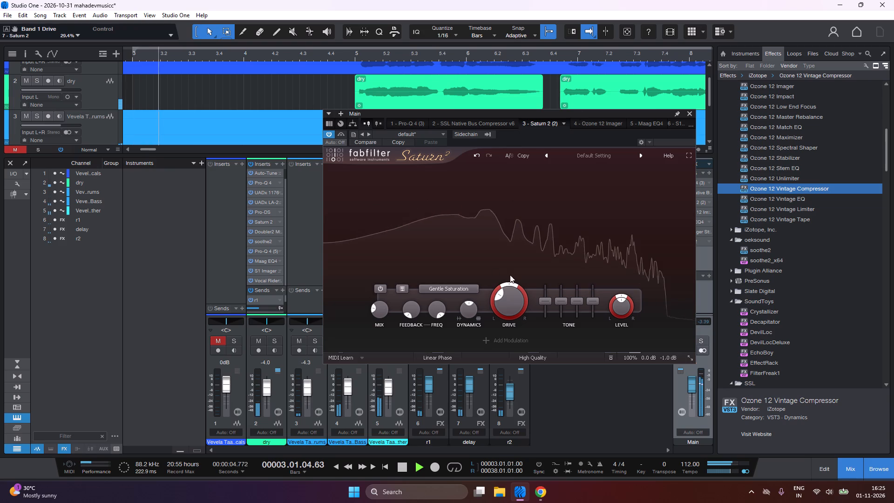
{"action": "left_click_drag", "start_coordinate": [508, 297], "coordinate": [504, 306]}
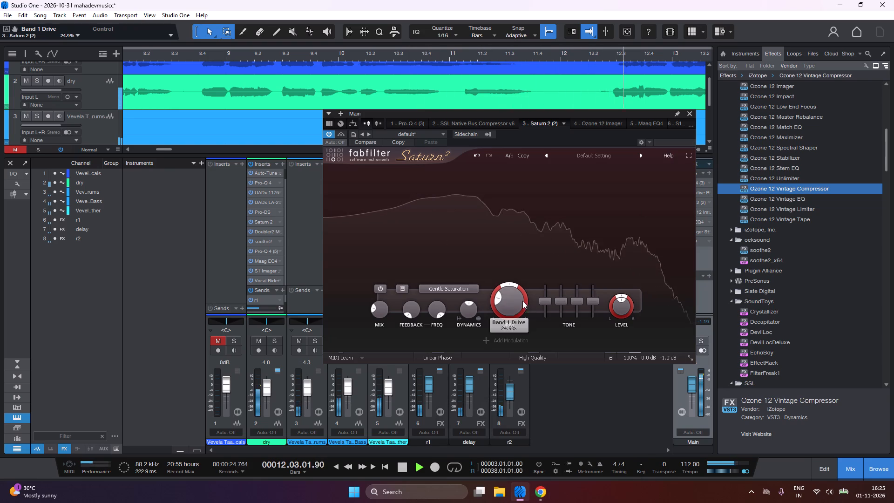
{"action": "left_click_drag", "start_coordinate": [515, 299], "coordinate": [513, 303]}
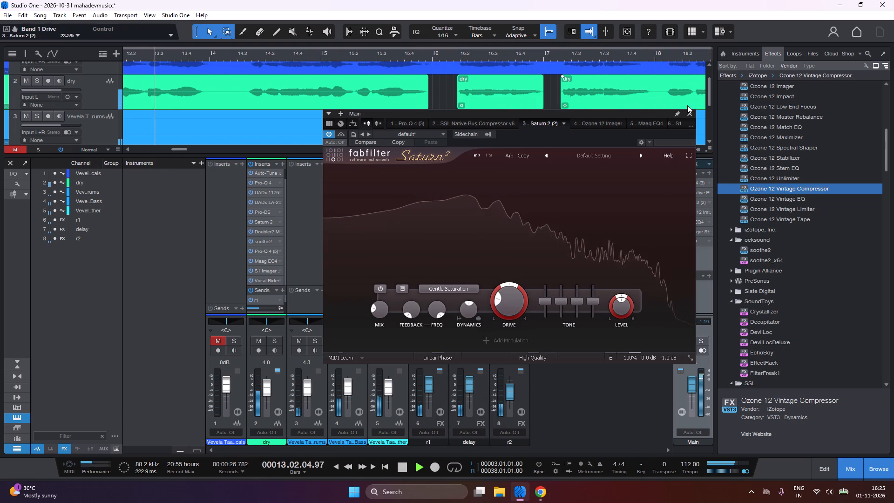
{"action": "left_click", "coordinate": [687, 116]}
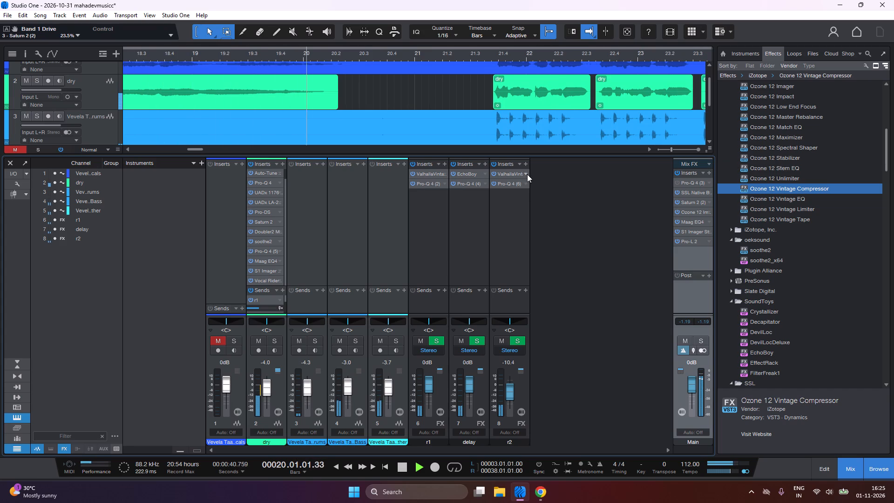
Examine the ValhallaVintageVerb settings on the r2 channel during playback, leaving its window closed.
{"action": "left_click_drag", "start_coordinate": [527, 174], "coordinate": [537, 192]}
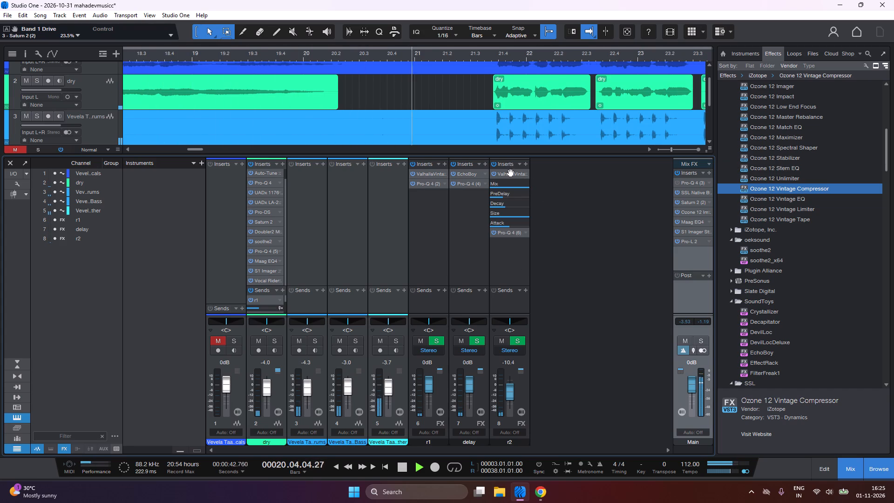
{"action": "left_click", "coordinate": [507, 173]}
{"action": "left_click", "coordinate": [527, 175]}
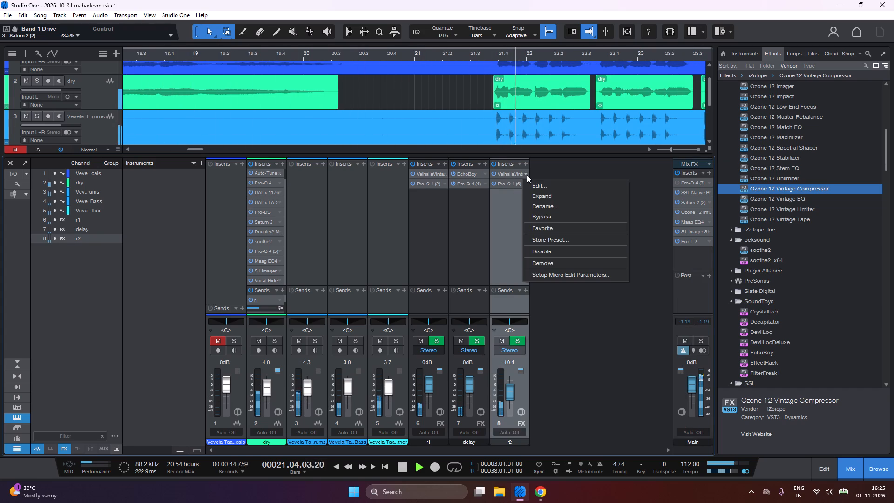
{"action": "left_click", "coordinate": [532, 183]}
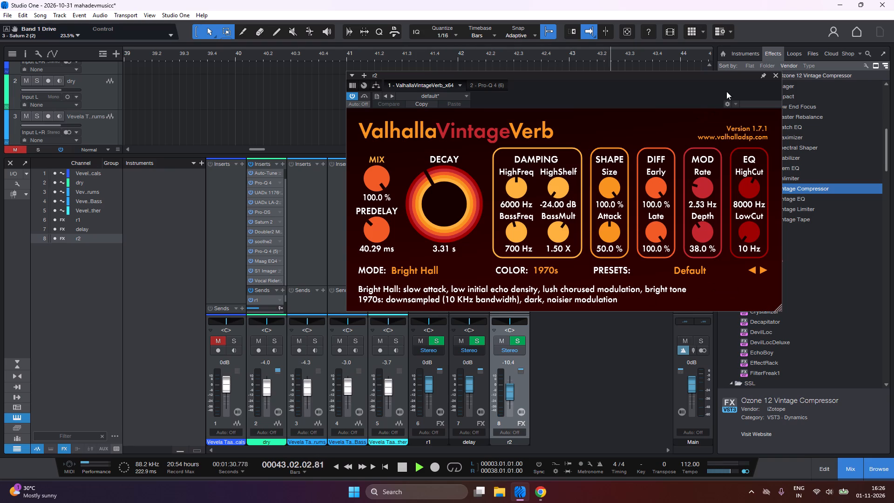
{"action": "left_click", "coordinate": [774, 76]}
Replay the mix from bar 3 while examining the Ozone 12 Imager on the Main channel, leaving its window closed.
{"action": "key", "text": "1"}
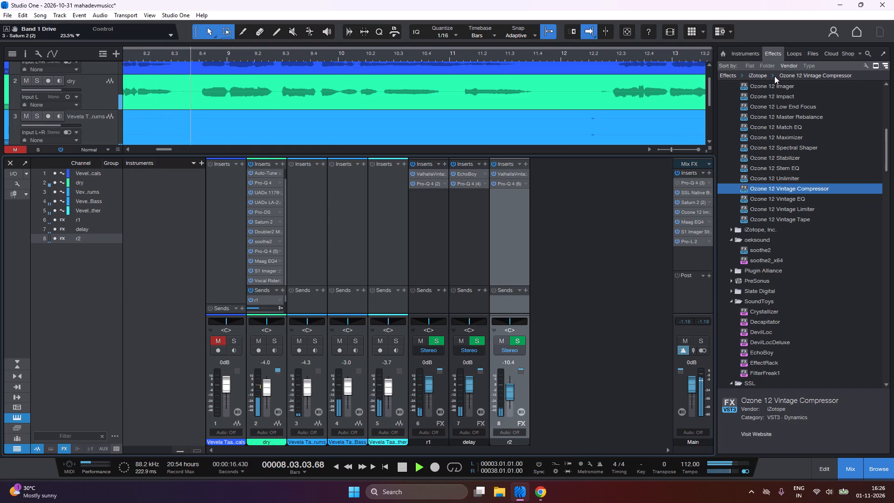
{"action": "key", "text": "1"}
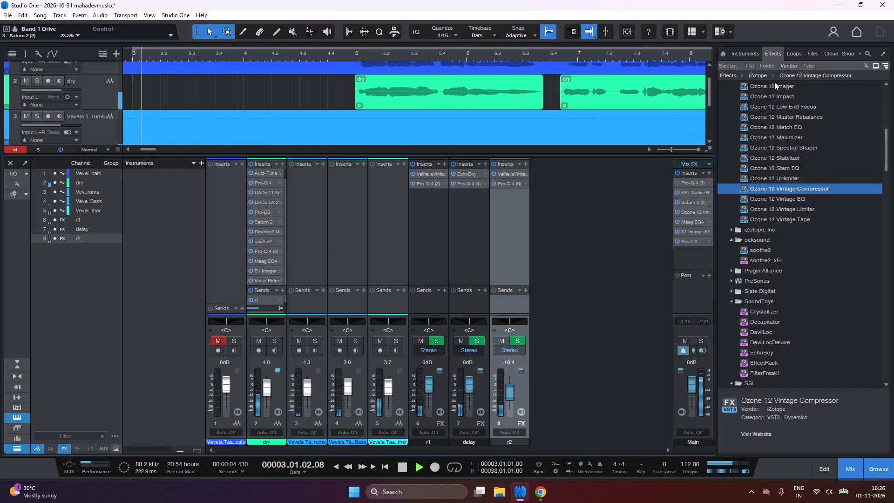
{"action": "left_click", "coordinate": [709, 211]}
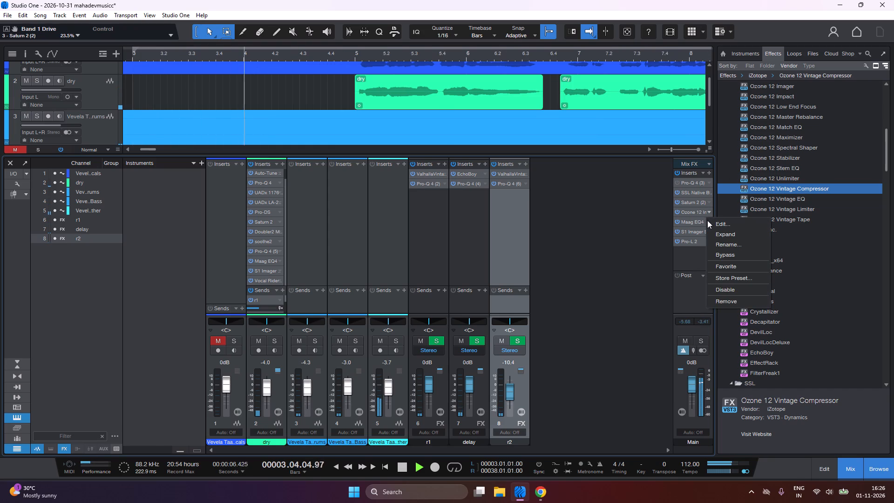
{"action": "left_click", "coordinate": [714, 222]}
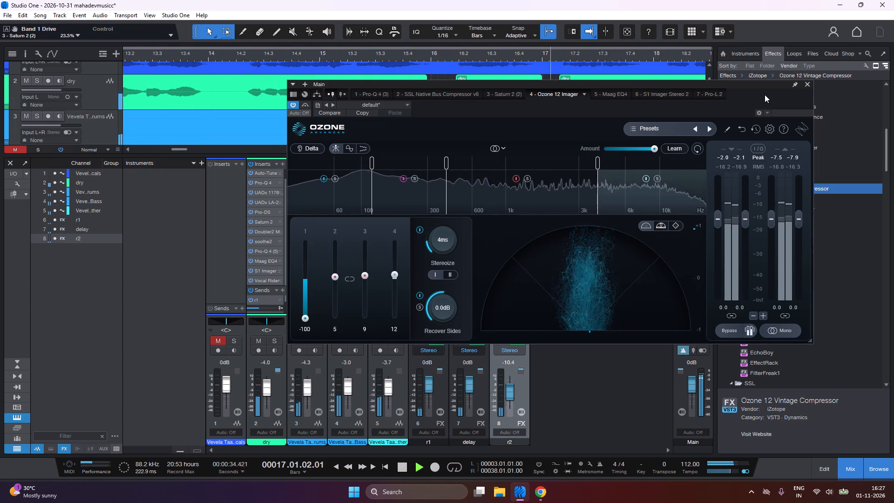
{"action": "left_click", "coordinate": [804, 87]}
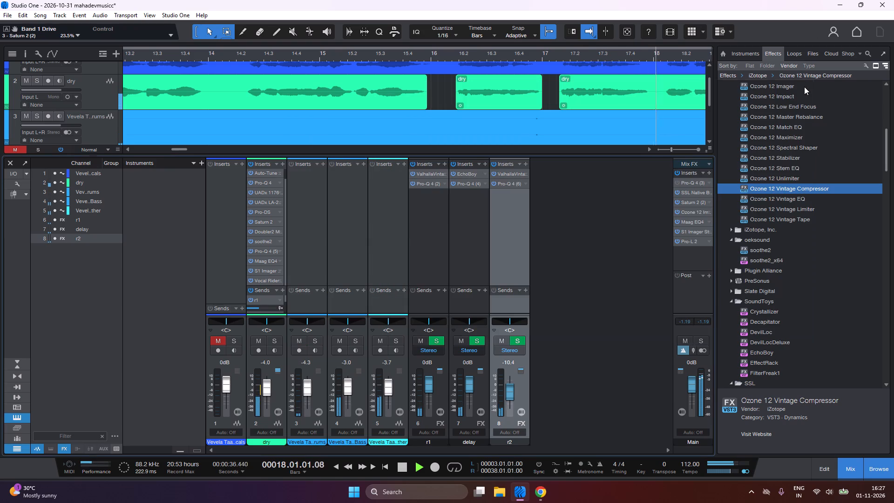
Audition the mix repeatedly from the loop start at bar 3 with all plug-in windows closed.
{"action": "key", "text": "1"}
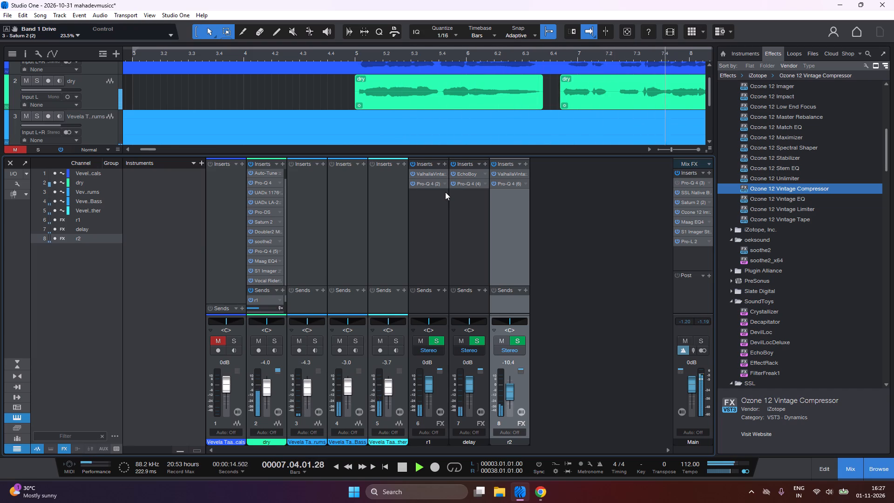
{"action": "key", "text": "1"}
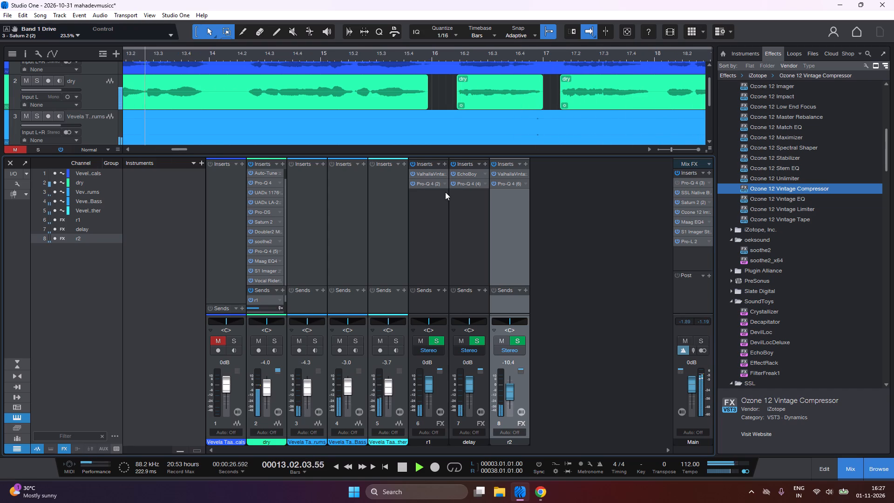
{"action": "key", "text": "1"}
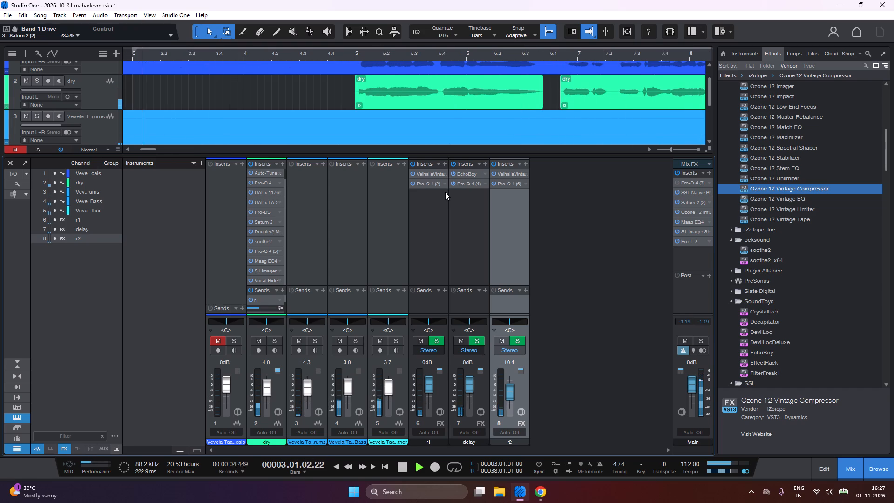
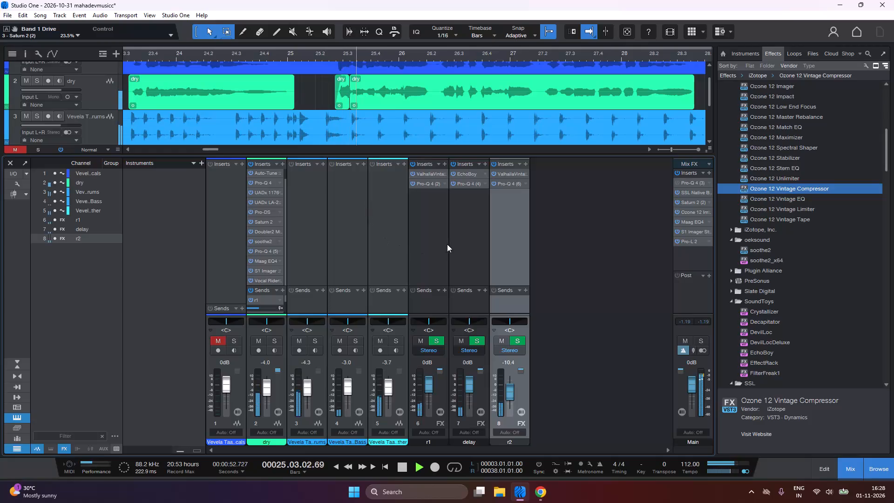
Select the r1 channel and audition the mix repeatedly from the loop start at bar 3, pausing between passes.
{"action": "left_click", "coordinate": [447, 244]}
{"action": "key", "text": "1"}
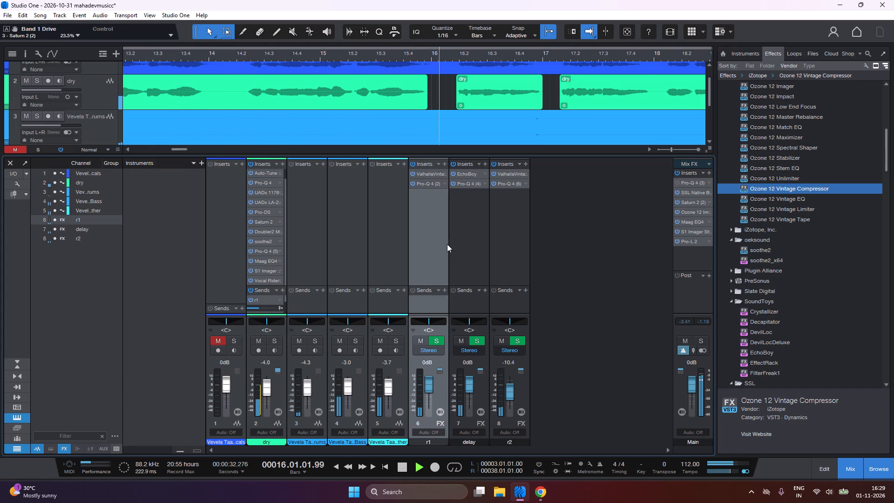
{"action": "key", "text": "1"}
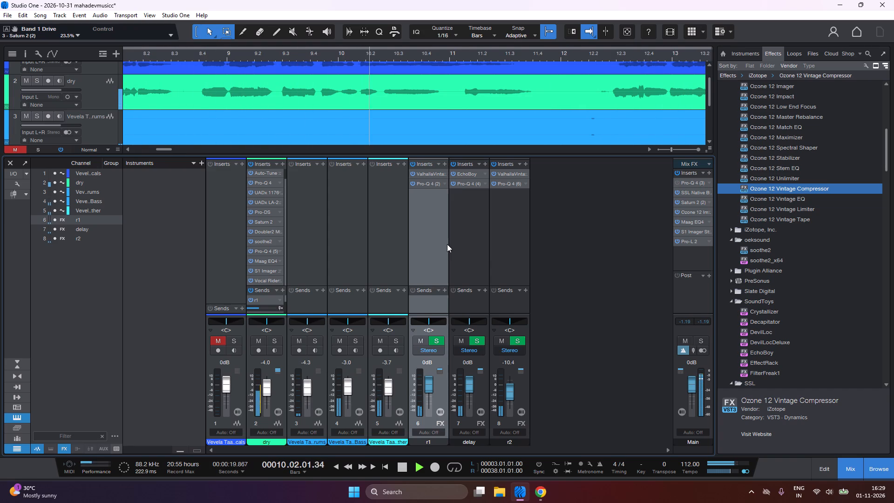
{"action": "key", "text": "1"}
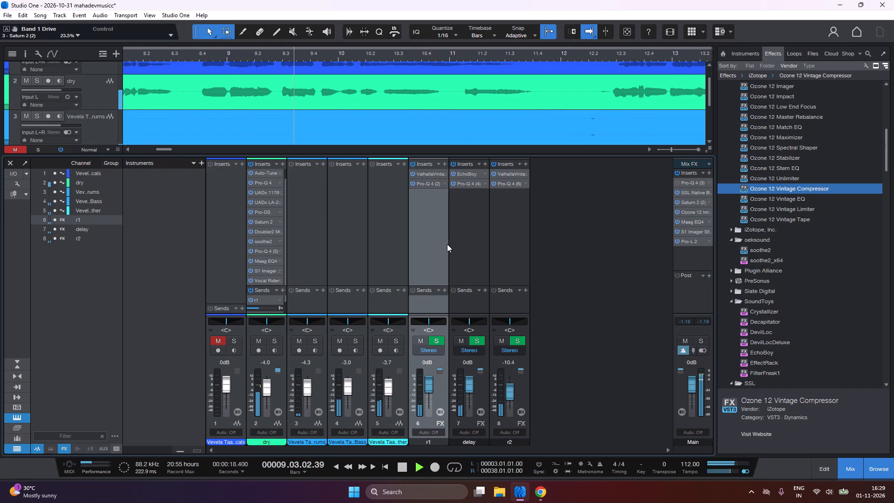
{"action": "key", "text": "1"}
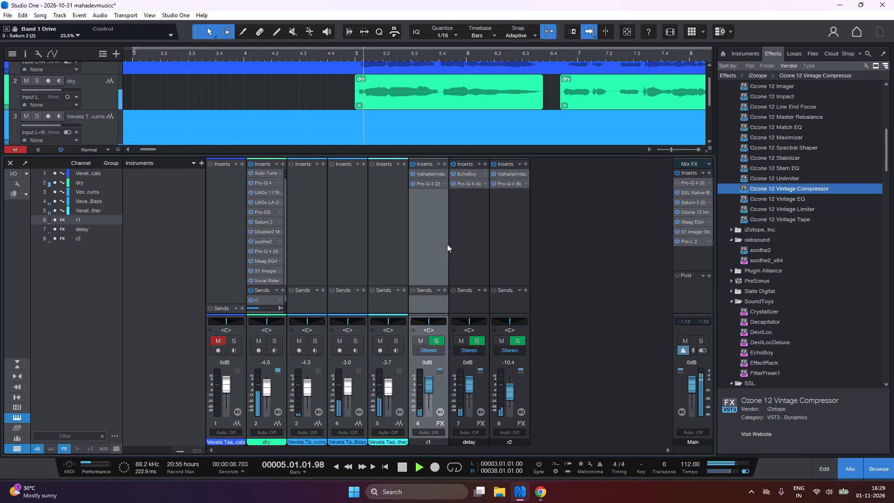
{"action": "type", "text": "111"}
{"action": "key", "text": "space"}
{"action": "key", "text": "space"}
{"action": "key", "text": "space"}
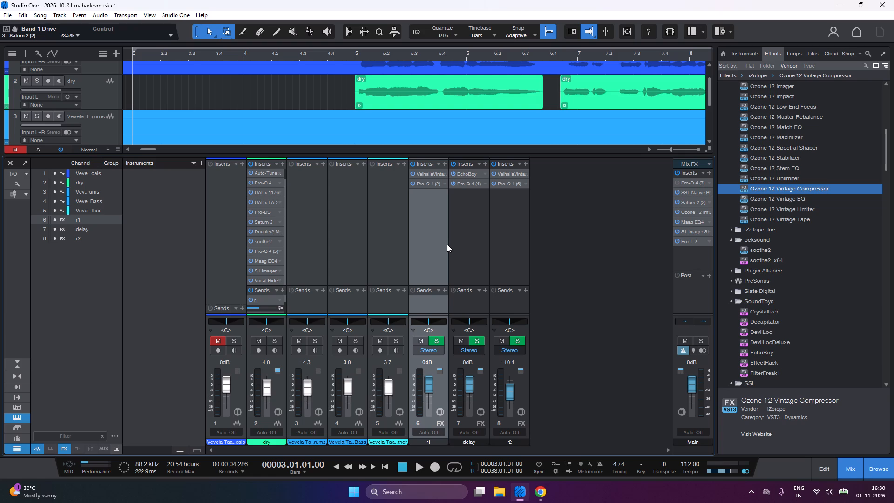
{"action": "key", "text": "equal"}
{"action": "key", "text": "1"}
{"action": "key", "text": "1"}
{"action": "key", "text": "space"}
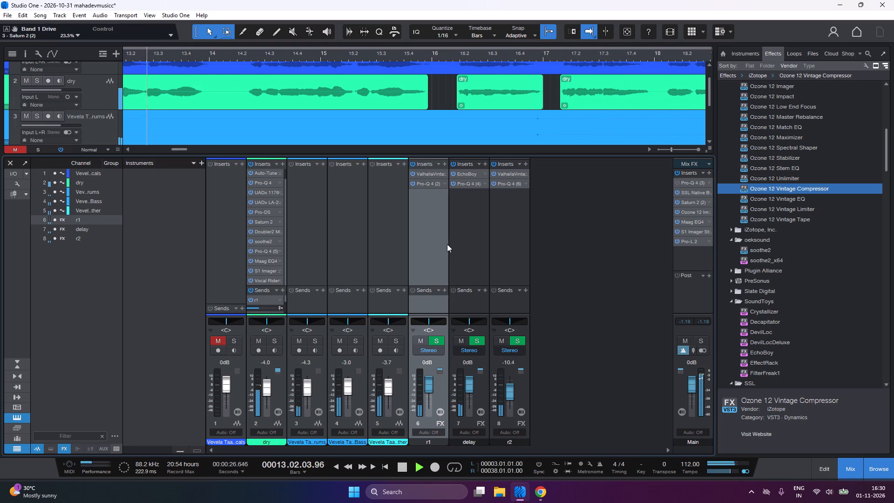
{"action": "type", "text": "2111"}
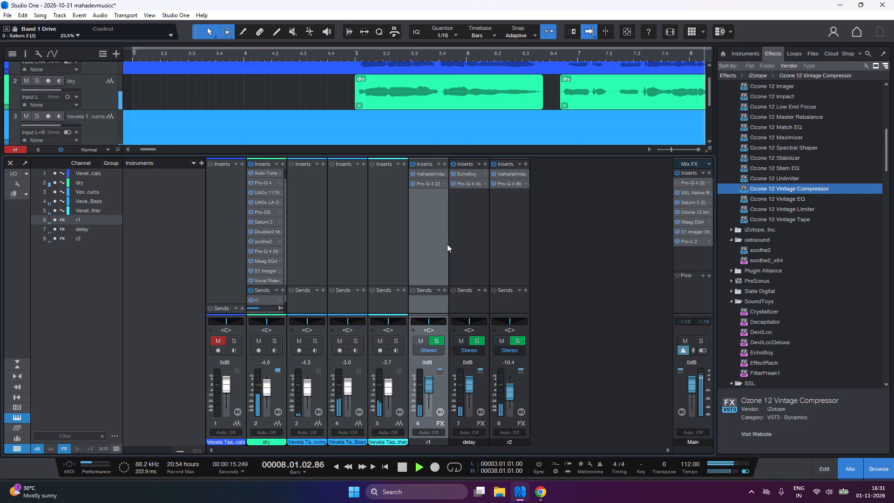
{"action": "key", "text": "1"}
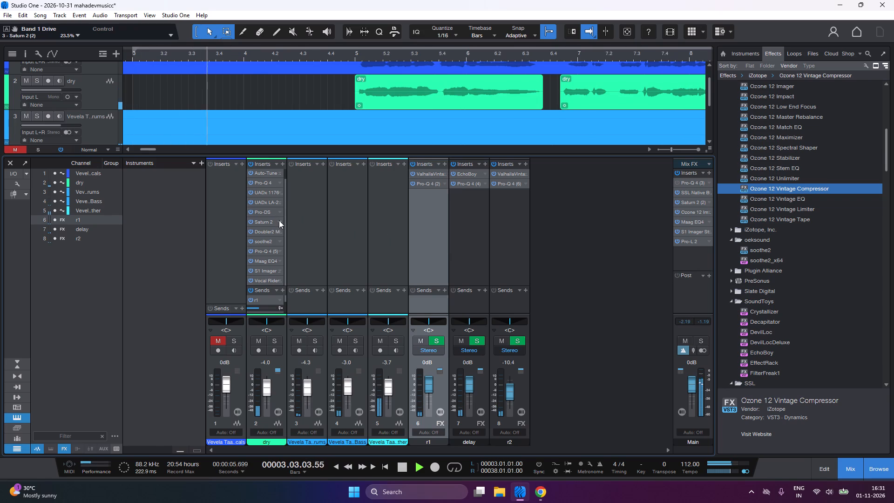
Examine the Saturn 2 settings on the dry channel during playback, replay from bar 3, and leave its window closed.
{"action": "left_click", "coordinate": [279, 220]}
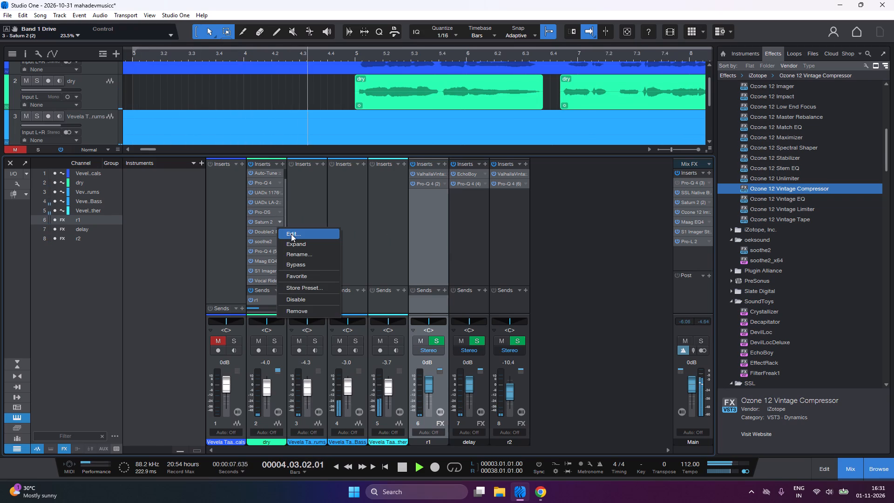
{"action": "left_click", "coordinate": [291, 234]}
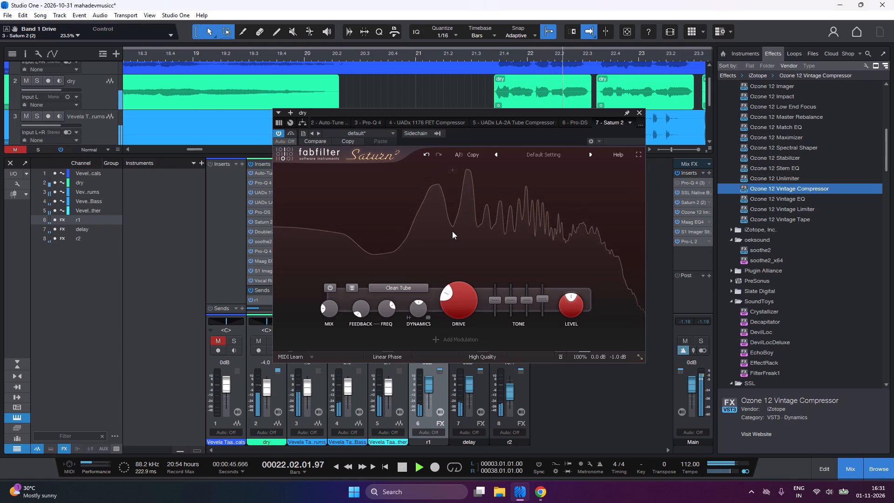
{"action": "key", "text": "1"}
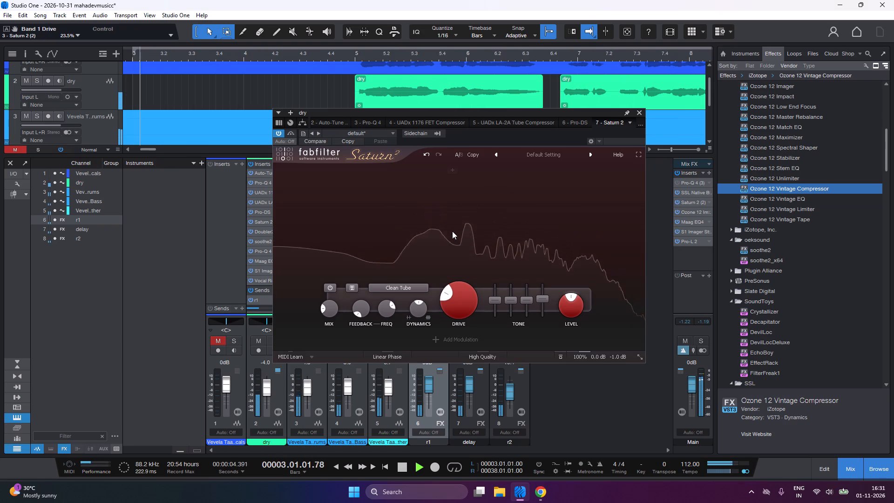
{"action": "left_click", "coordinate": [636, 112]}
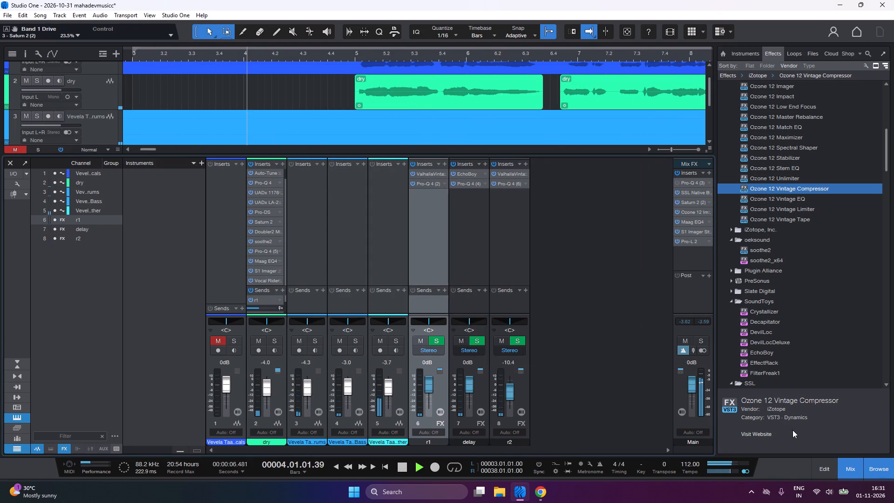
Show the hidden system tray icons on the Windows taskbar.
{"action": "left_click", "coordinate": [752, 492]}
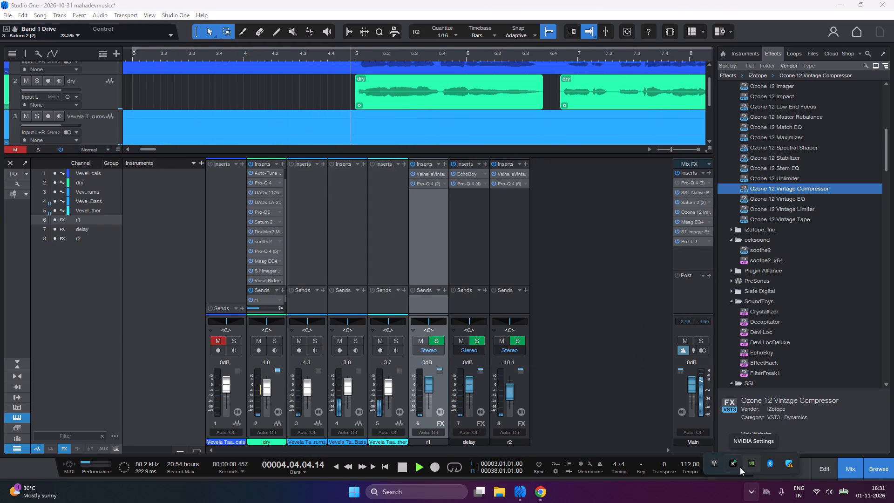
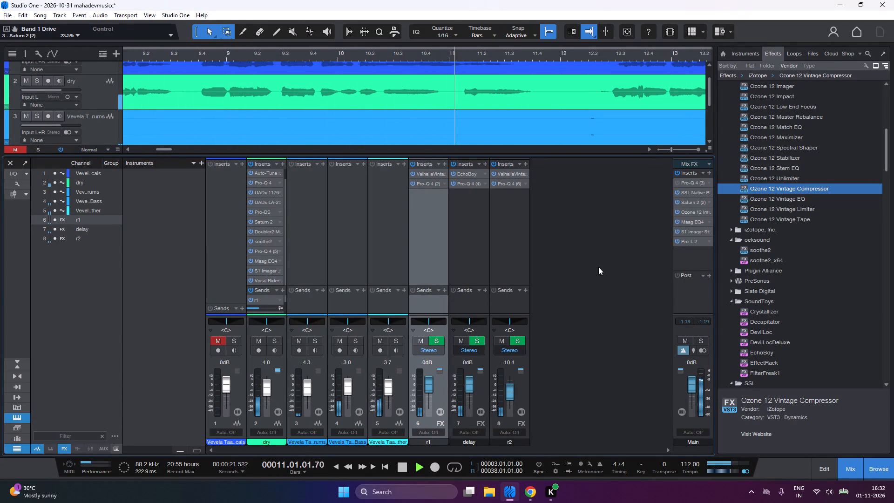
Return to the loop start at bar 3, pause the mix, and restart playback from there.
{"action": "left_click", "coordinate": [603, 285]}
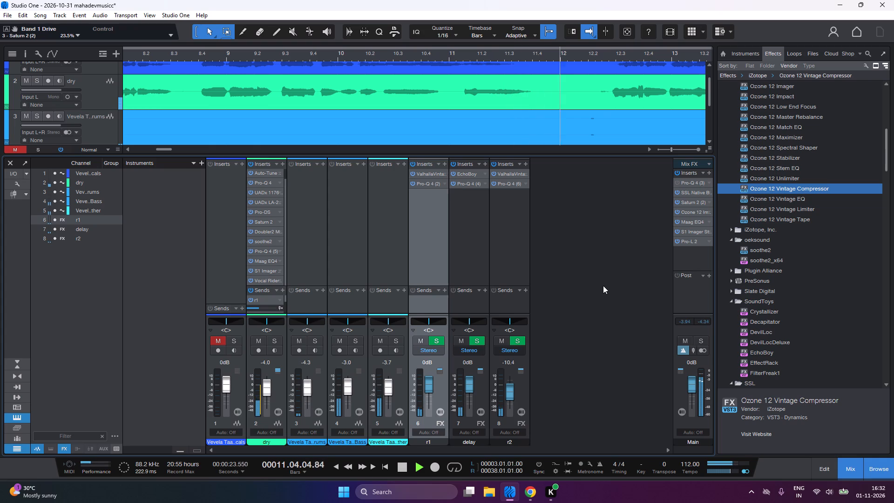
{"action": "key", "text": "1"}
{"action": "key", "text": "space"}
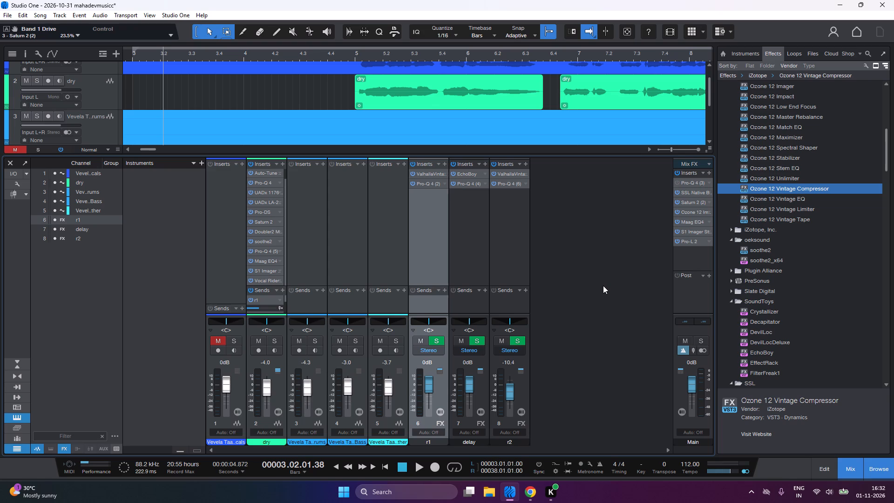
{"action": "key", "text": "1"}
{"action": "key", "text": "1"}
{"action": "key", "text": "space"}
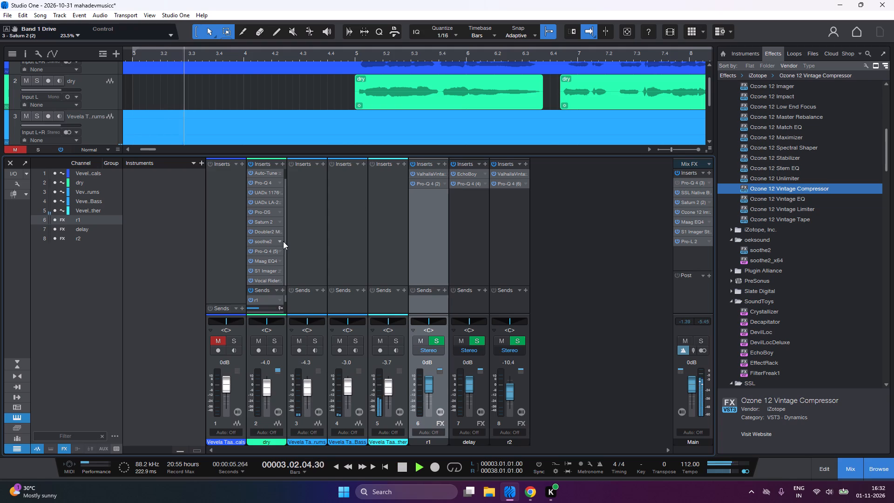
Open the soothe2 settings on the dry channel during playback.
{"action": "left_click_drag", "start_coordinate": [280, 239], "coordinate": [290, 250]}
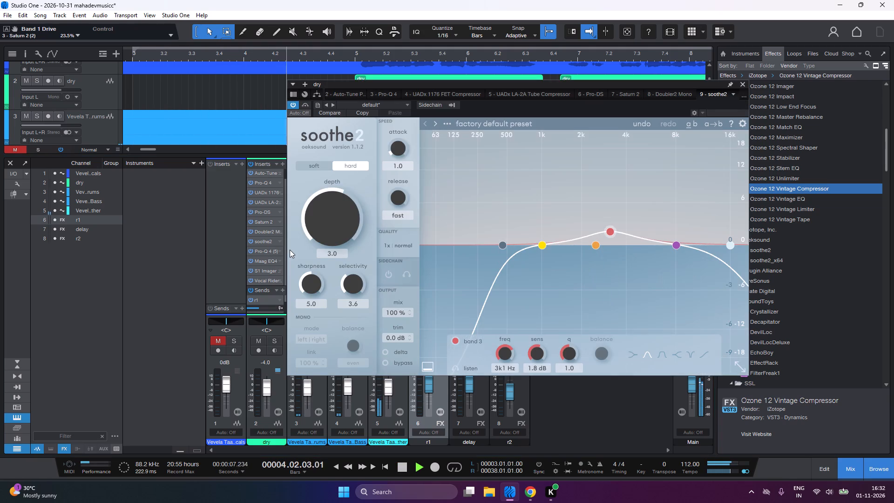
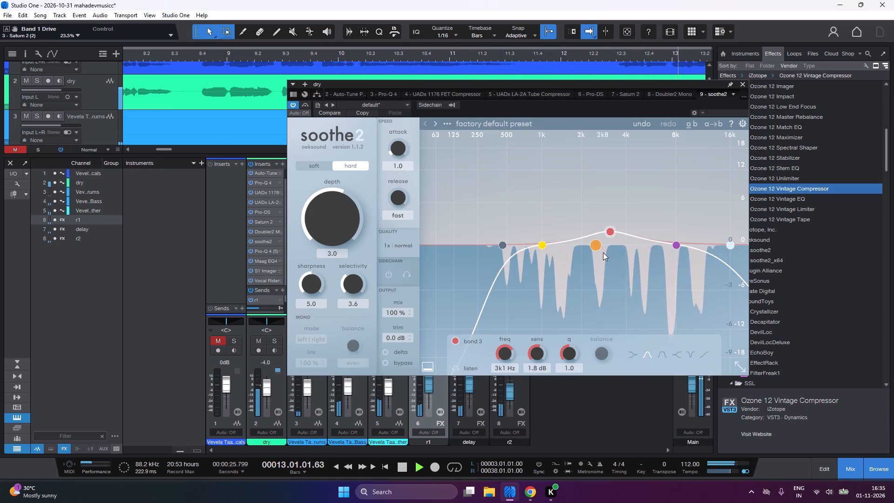
Replay the mix from the loop start at bar 3 while watching soothe2's reduction on the dry vocal.
{"action": "type", "text": "11"}
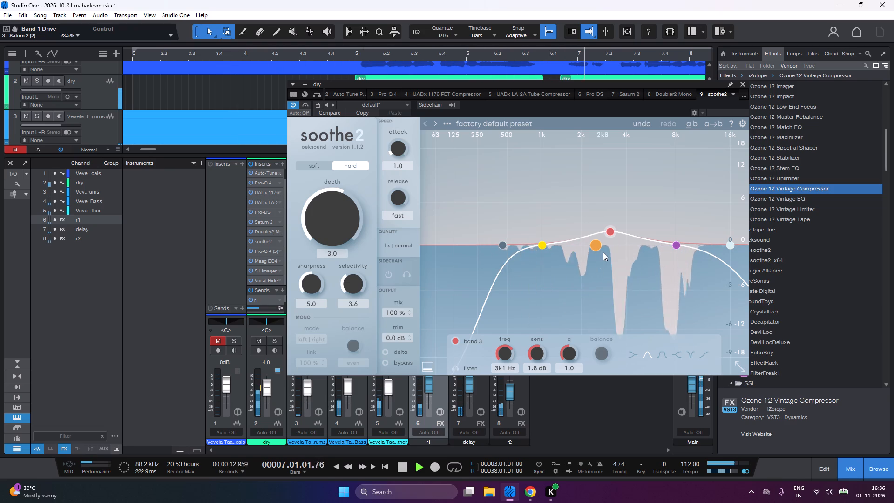
{"action": "key", "text": "1"}
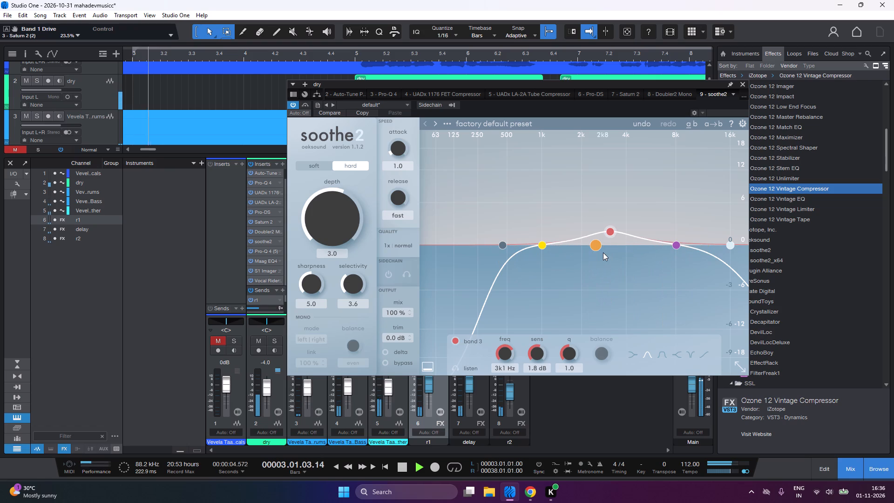
Move soothe2's band 3 on the dry channel to about 1.7 kHz with a sensitivity of about 3.9 dB.
{"action": "left_click_drag", "start_coordinate": [609, 226], "coordinate": [595, 225]}
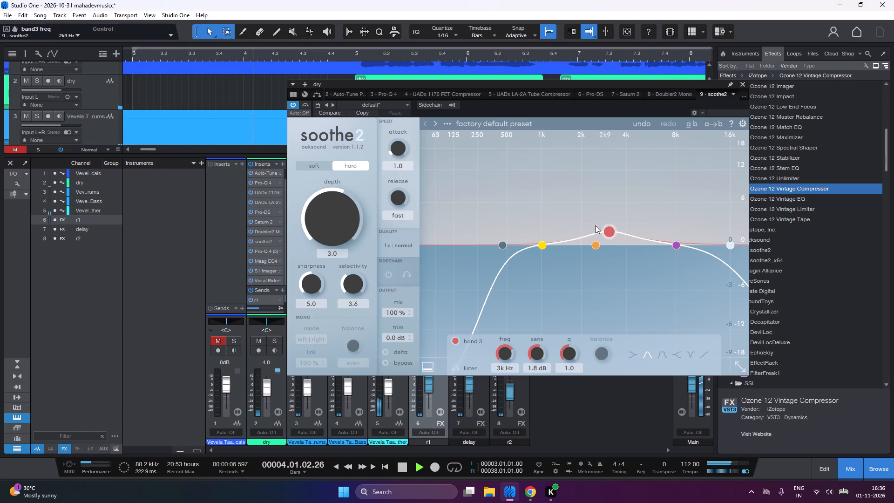
{"action": "left_click_drag", "start_coordinate": [595, 225], "coordinate": [573, 212]}
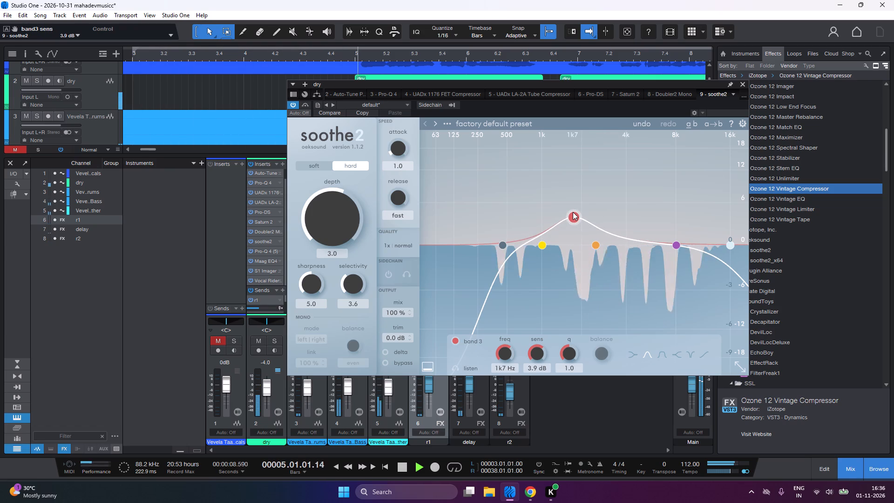
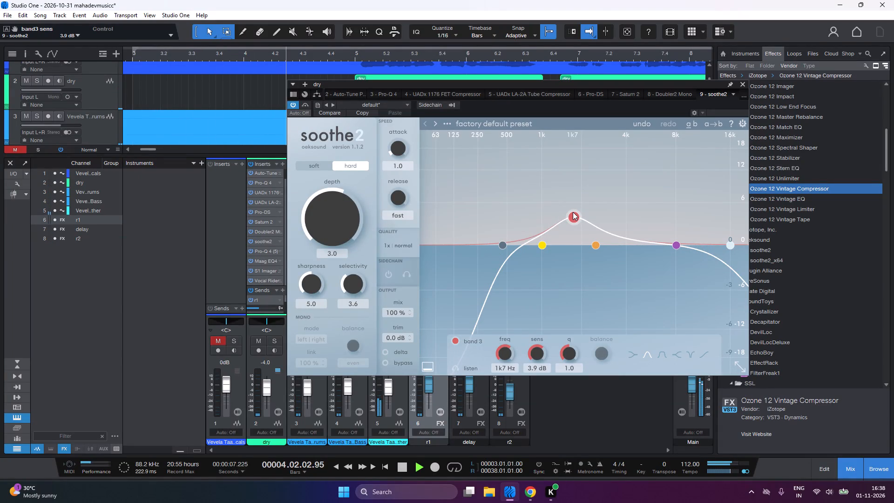
Replay the mix twice from the loop start at bar 3 to check soothe2's band 3 setting on the dry vocal.
{"action": "key", "text": "1"}
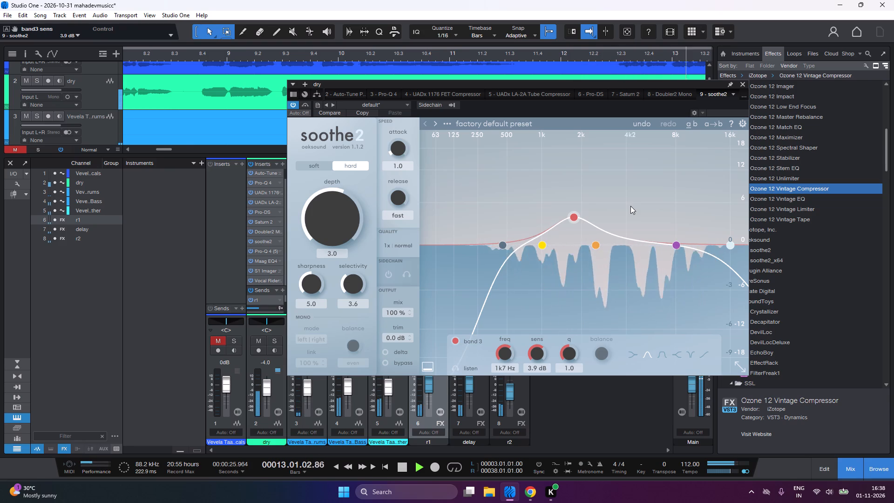
{"action": "key", "text": "1"}
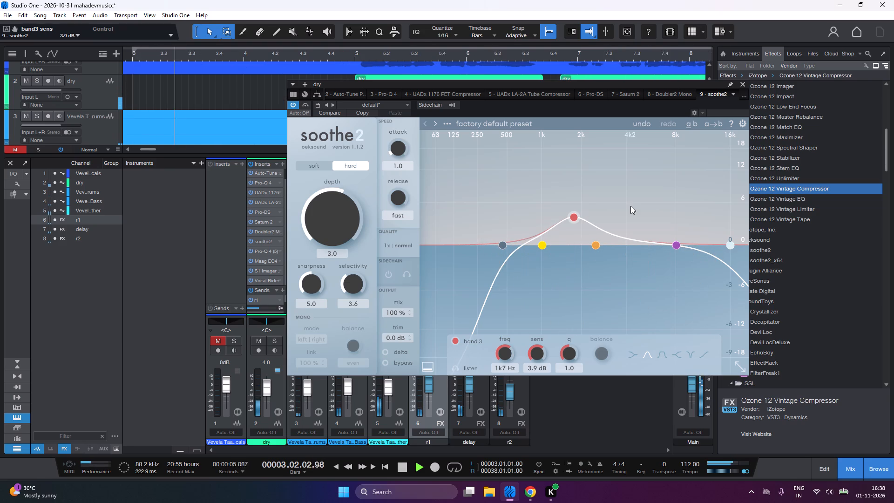
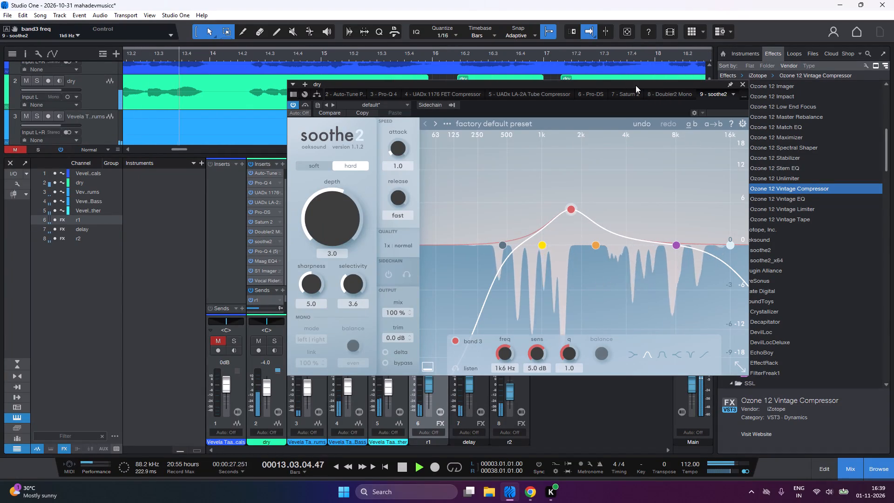
Close the dry vocal's soothe2 window.
{"action": "left_click", "coordinate": [740, 84]}
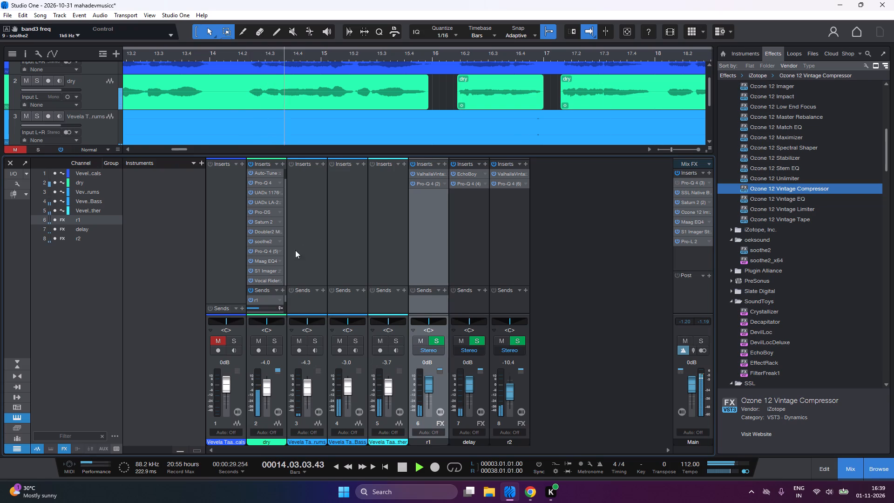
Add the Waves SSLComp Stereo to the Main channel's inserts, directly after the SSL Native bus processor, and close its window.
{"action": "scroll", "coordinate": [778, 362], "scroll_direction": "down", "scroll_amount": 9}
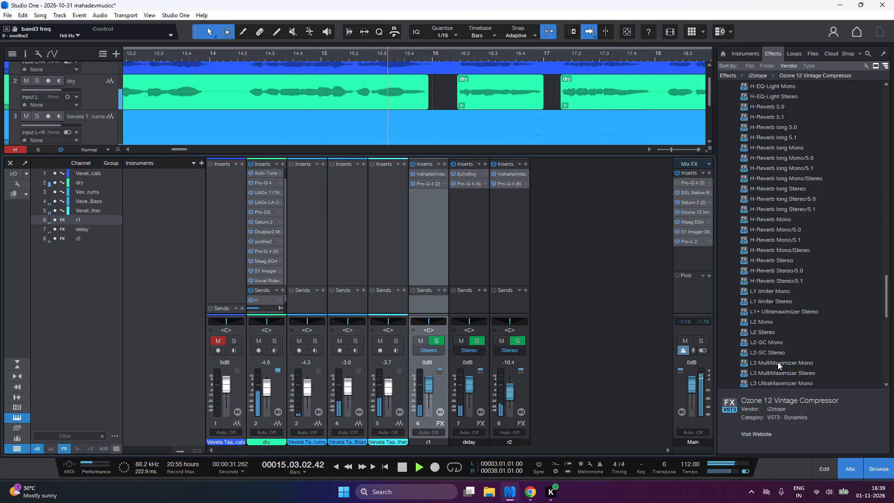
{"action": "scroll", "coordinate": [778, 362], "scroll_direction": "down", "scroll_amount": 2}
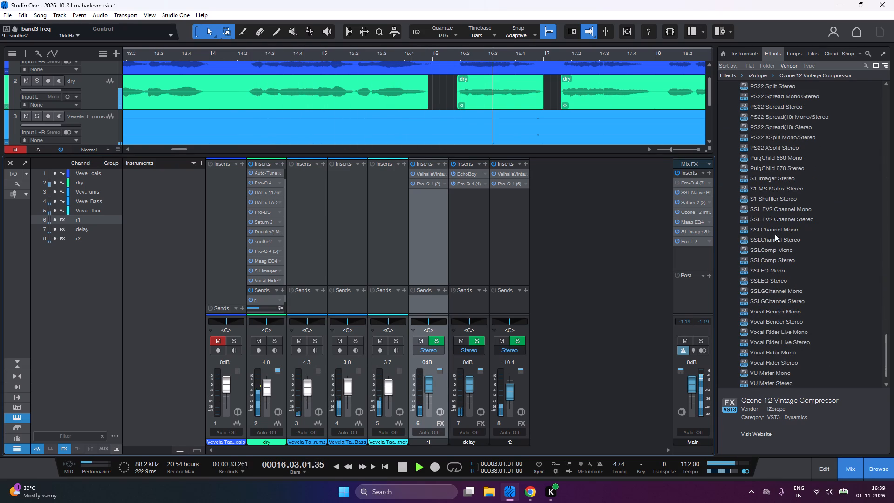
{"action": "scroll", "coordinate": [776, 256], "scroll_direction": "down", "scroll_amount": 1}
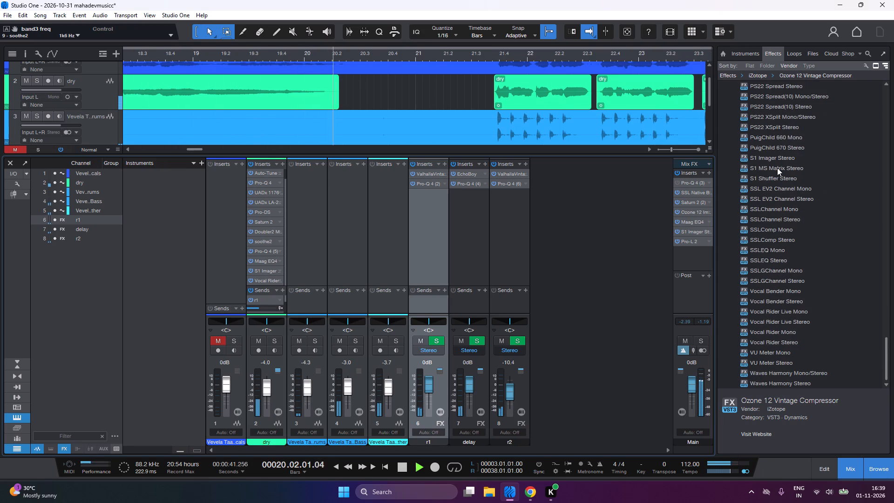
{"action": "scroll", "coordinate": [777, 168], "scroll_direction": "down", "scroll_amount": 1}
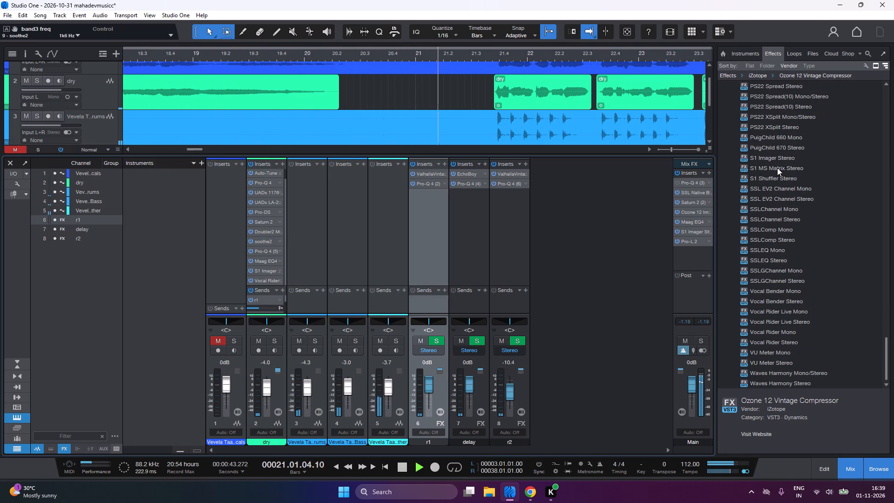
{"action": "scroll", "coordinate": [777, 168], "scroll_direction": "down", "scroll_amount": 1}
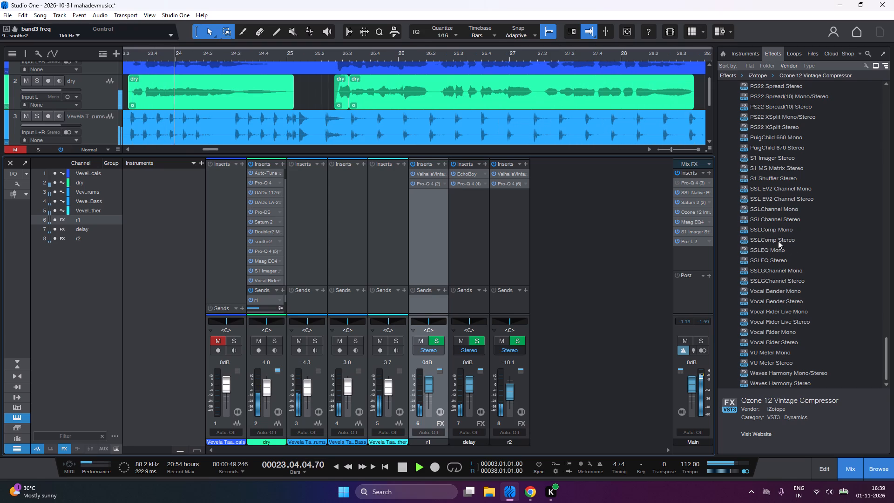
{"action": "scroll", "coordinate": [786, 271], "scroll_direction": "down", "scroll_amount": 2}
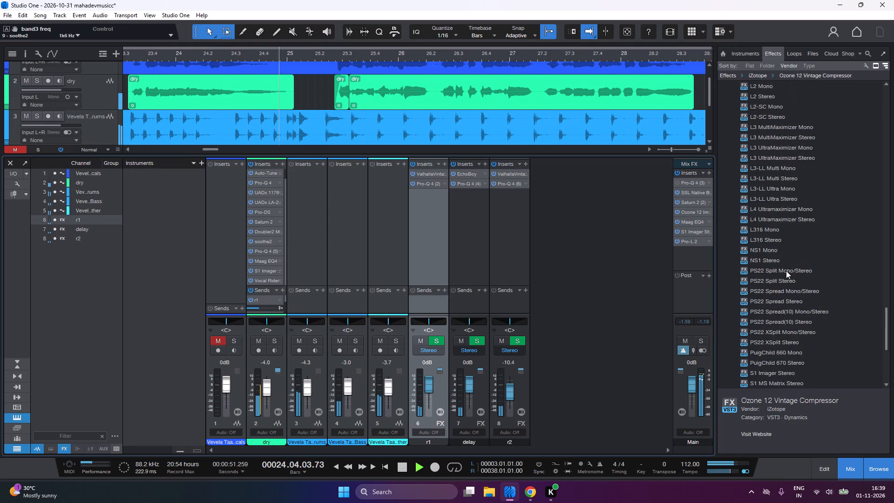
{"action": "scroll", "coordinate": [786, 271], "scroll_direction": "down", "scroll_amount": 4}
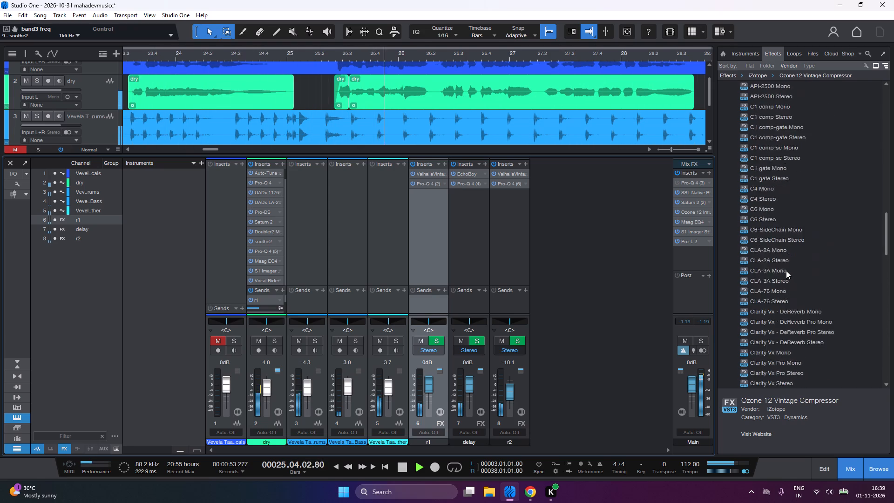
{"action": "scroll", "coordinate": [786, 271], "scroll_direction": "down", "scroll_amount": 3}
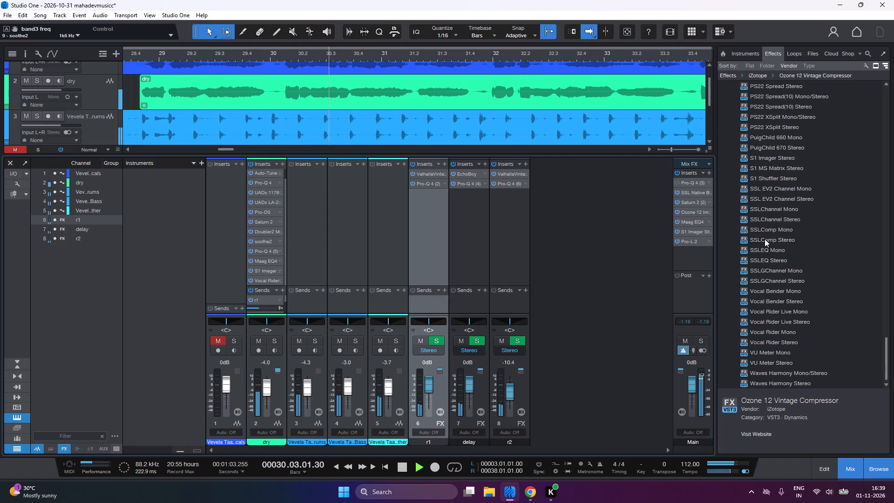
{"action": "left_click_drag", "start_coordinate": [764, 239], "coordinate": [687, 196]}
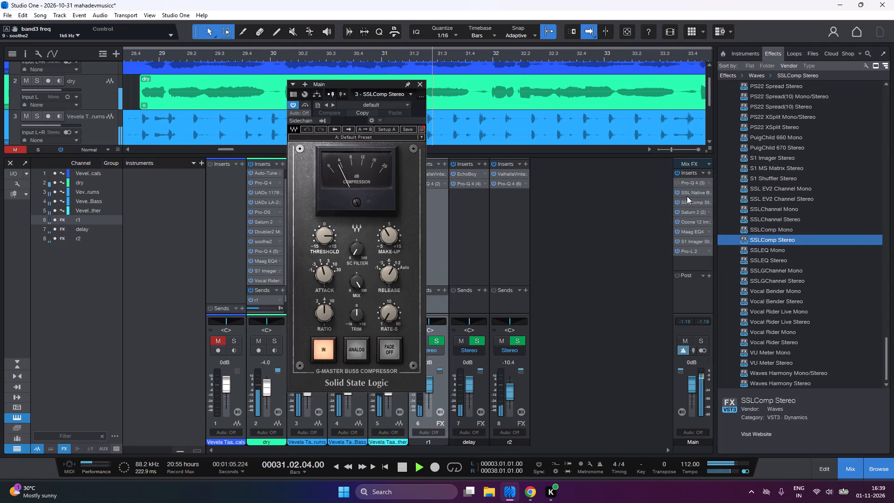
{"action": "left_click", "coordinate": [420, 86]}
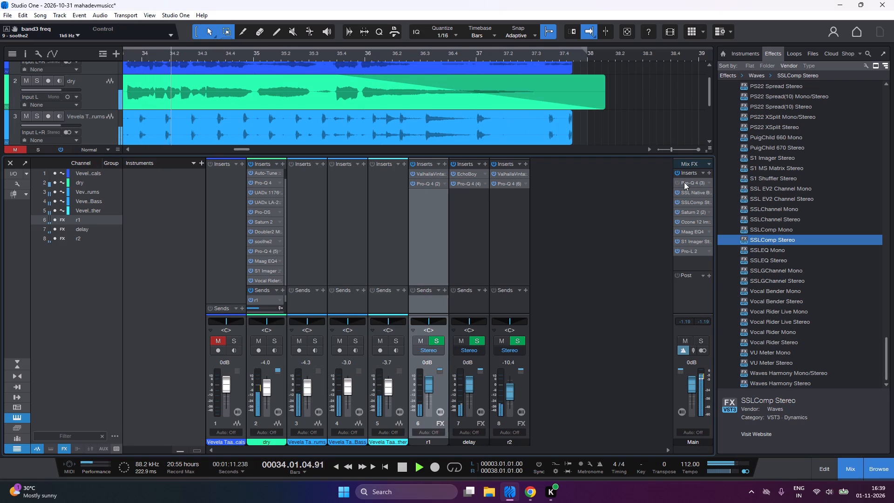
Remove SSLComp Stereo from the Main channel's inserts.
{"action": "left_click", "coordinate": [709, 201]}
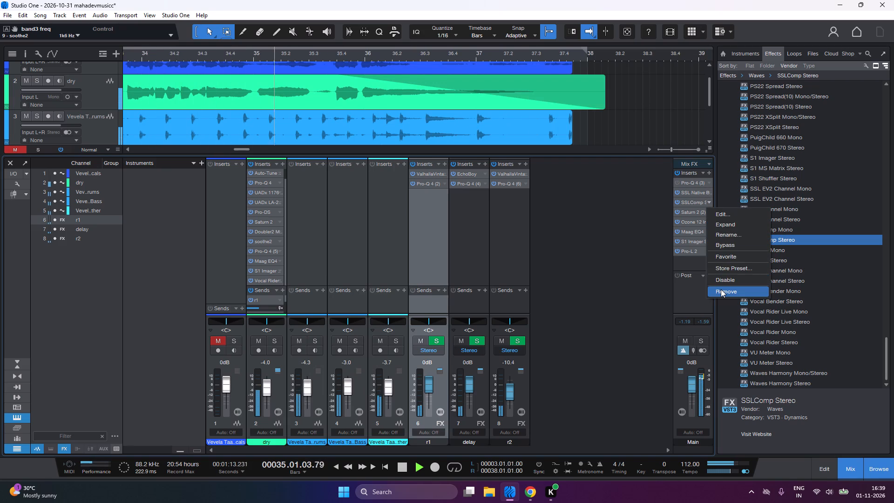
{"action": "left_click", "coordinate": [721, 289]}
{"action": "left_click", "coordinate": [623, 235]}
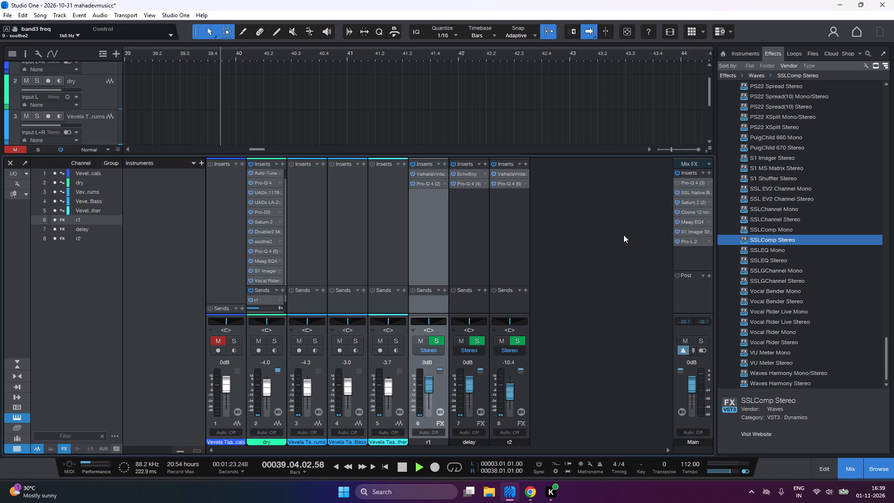
Replay the mix from the loop start at bar 3 to listen to the current vocal and Main channel balance.
{"action": "key", "text": "1"}
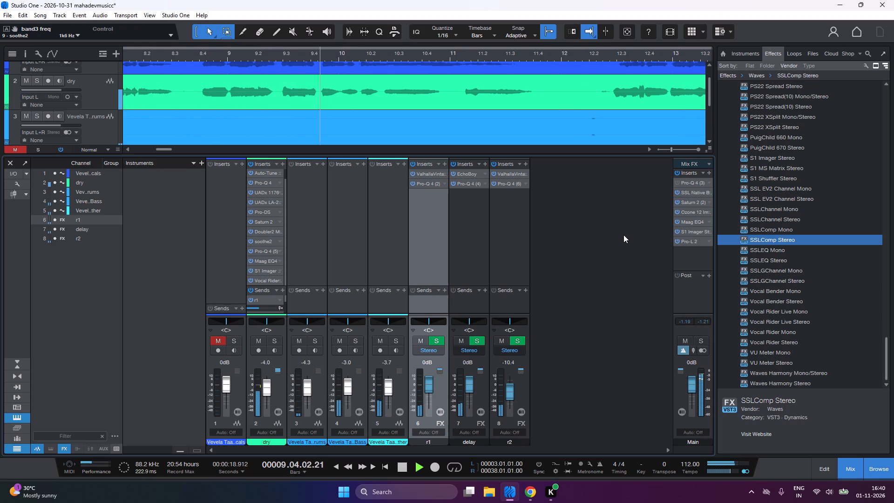
{"action": "key", "text": "Return"}
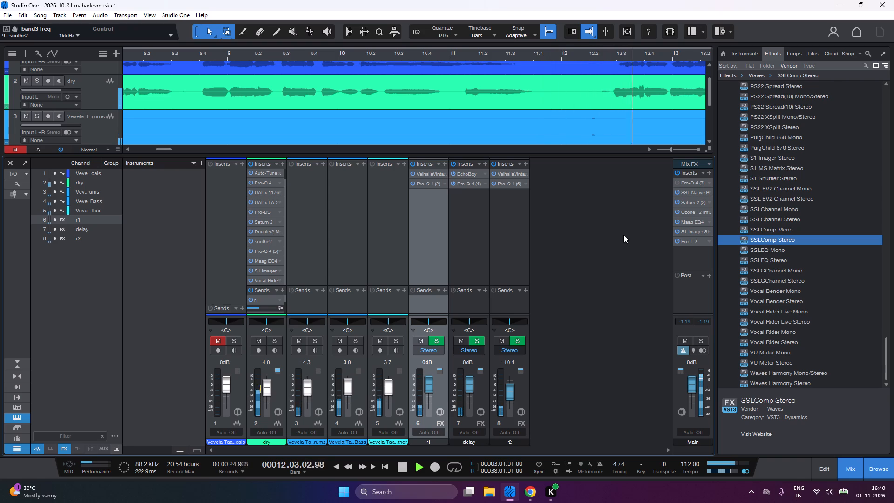
{"action": "key", "text": "Return"}
{"action": "key", "text": "Return"}
{"action": "key", "text": "Return"}
{"action": "key", "text": "Return"}
{"action": "key", "text": "Return"}
{"action": "key", "text": "Return"}
{"action": "key", "text": "Return"}
{"action": "key", "text": "Return"}
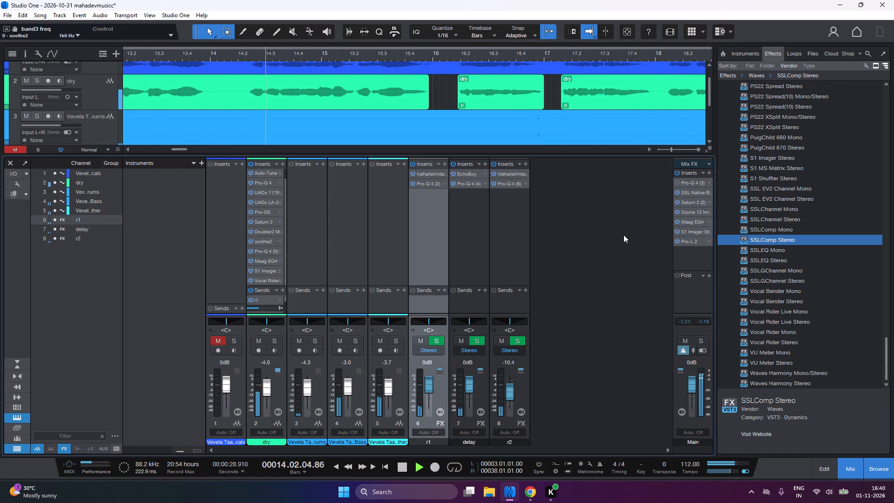
Restart playback from bar 3 and toggle the r1 reverb channel's mute on and off repeatedly to compare the vocal with and without it.
{"action": "key", "text": "BackSpace"}
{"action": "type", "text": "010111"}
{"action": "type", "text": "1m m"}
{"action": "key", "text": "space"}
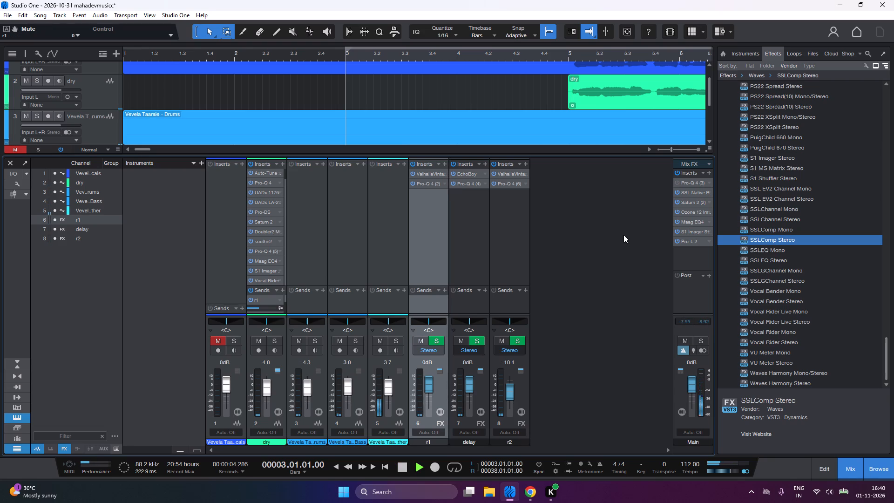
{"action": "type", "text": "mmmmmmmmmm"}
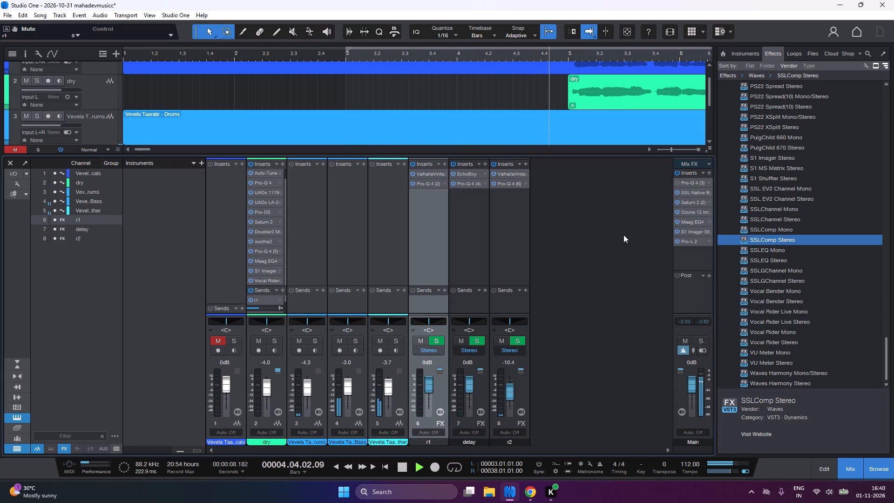
{"action": "left_click", "coordinate": [589, 379]}
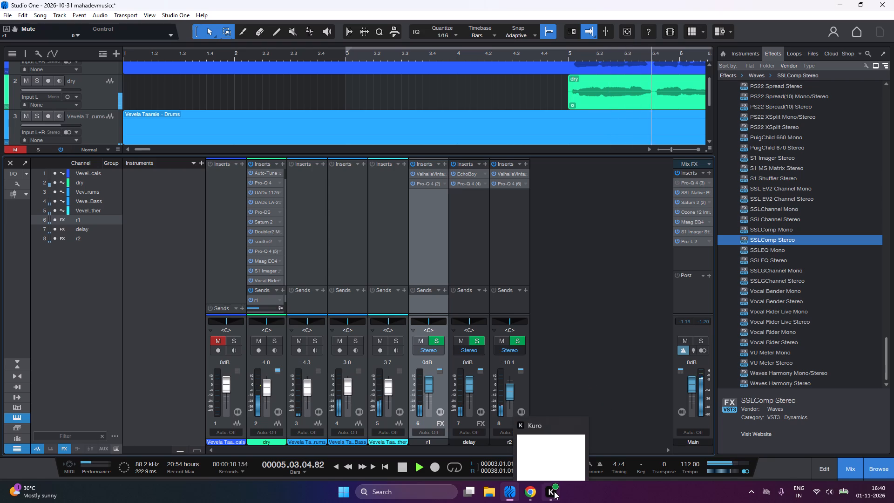
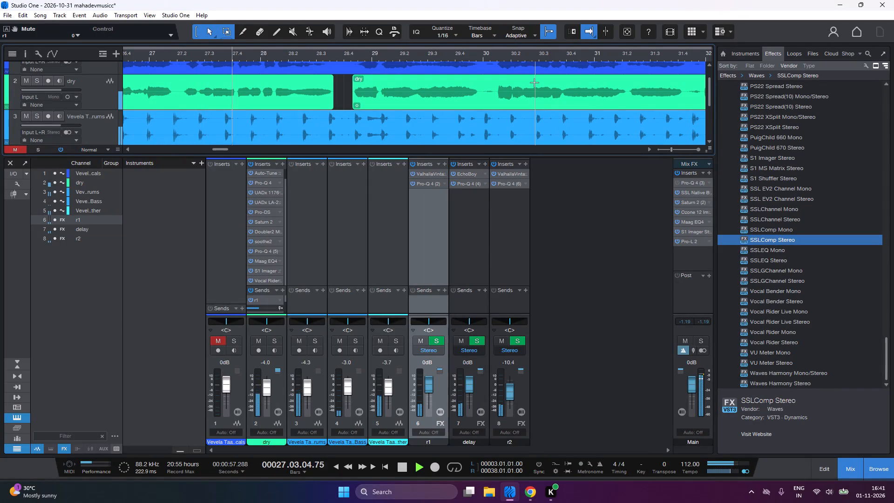
Stop playback and return the playhead to the loop start at bar 3.
{"action": "key", "text": "space"}
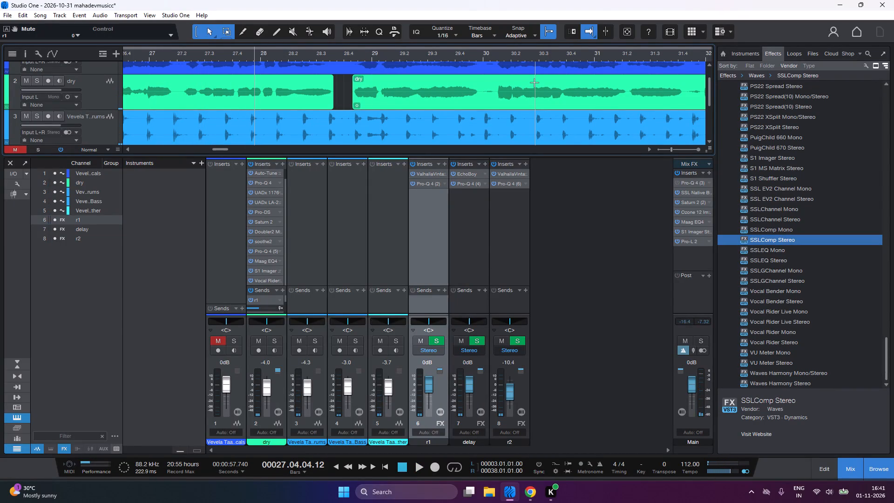
{"action": "key", "text": "1"}
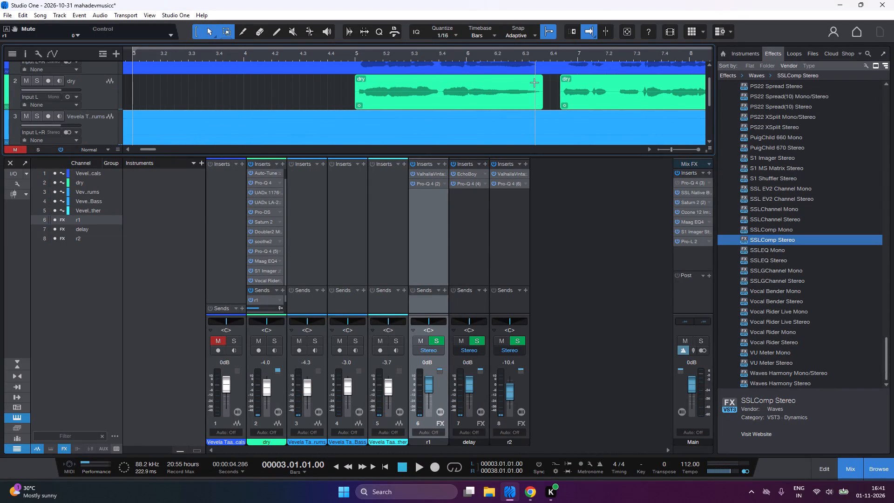
Play the mix from the loop start at bar 3, restarting it several times to listen to the vocal against the backing tracks.
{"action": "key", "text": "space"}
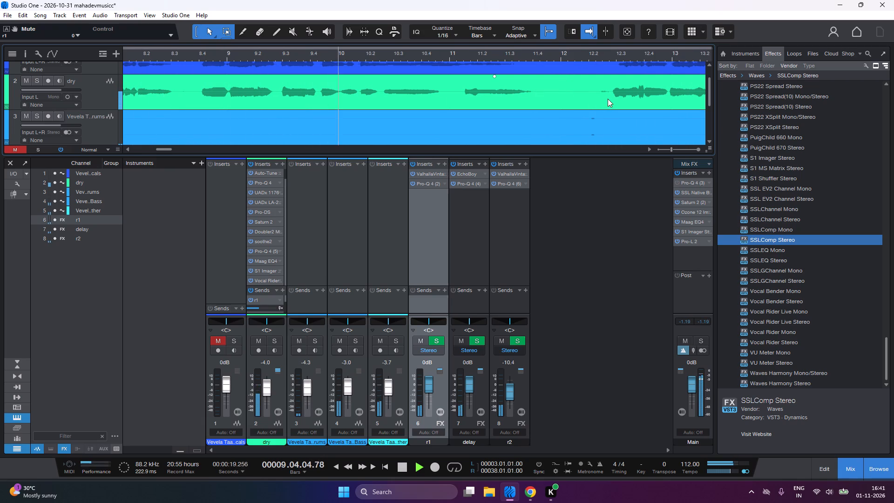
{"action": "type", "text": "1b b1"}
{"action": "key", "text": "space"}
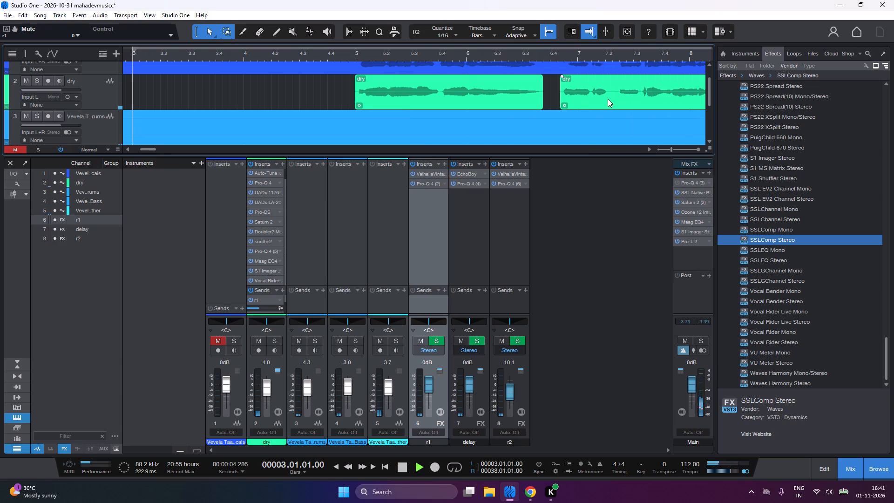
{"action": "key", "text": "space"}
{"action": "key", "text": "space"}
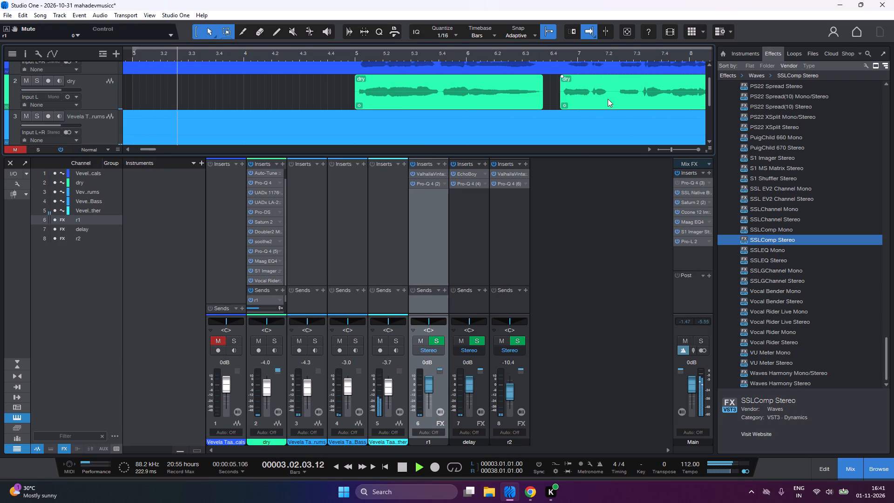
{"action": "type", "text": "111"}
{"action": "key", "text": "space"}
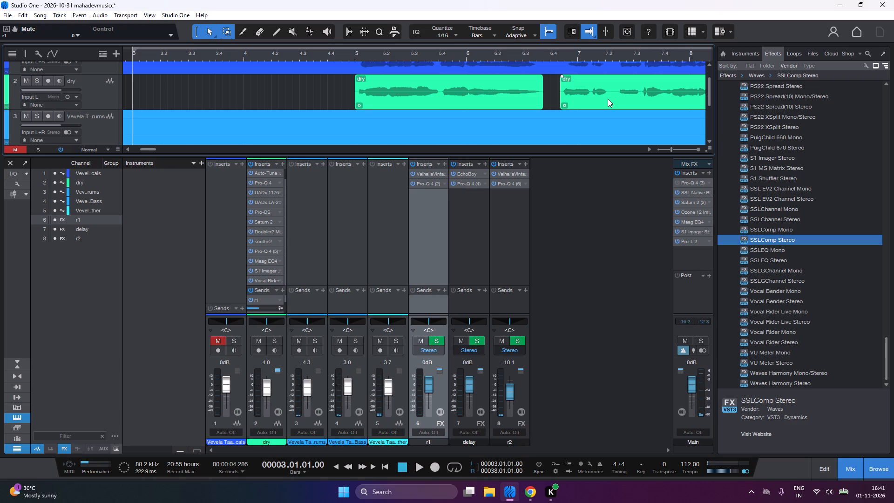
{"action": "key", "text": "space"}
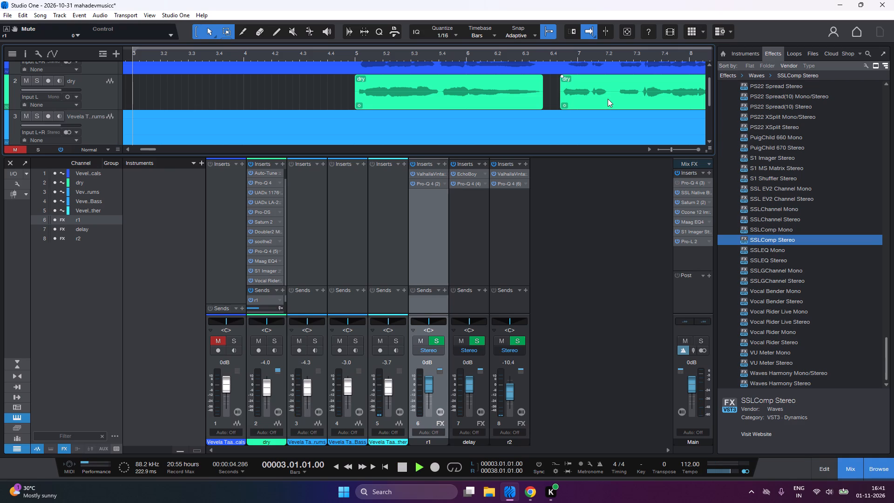
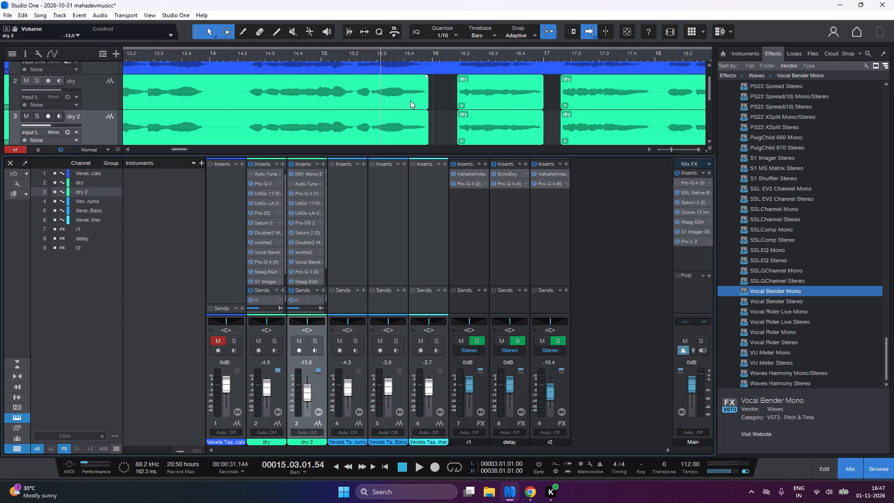
Play the mix from the loop start at bar 3.
{"action": "type", "text": "1"}
{"action": "key", "text": "space"}
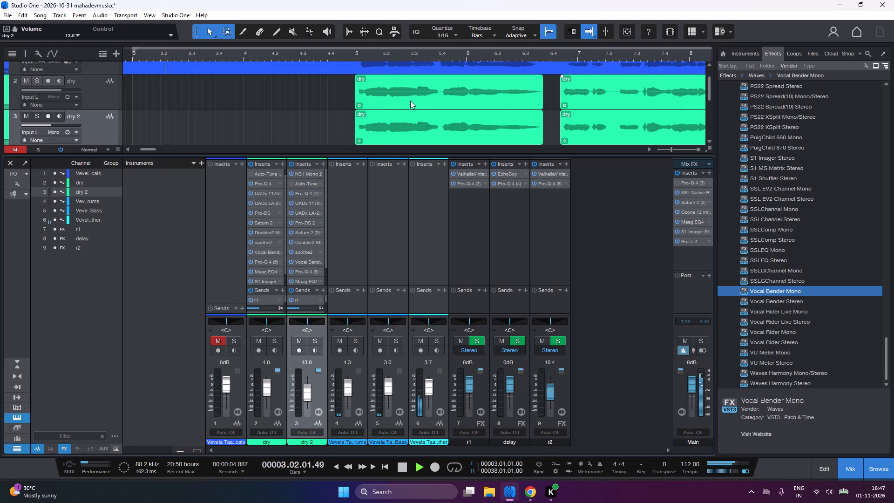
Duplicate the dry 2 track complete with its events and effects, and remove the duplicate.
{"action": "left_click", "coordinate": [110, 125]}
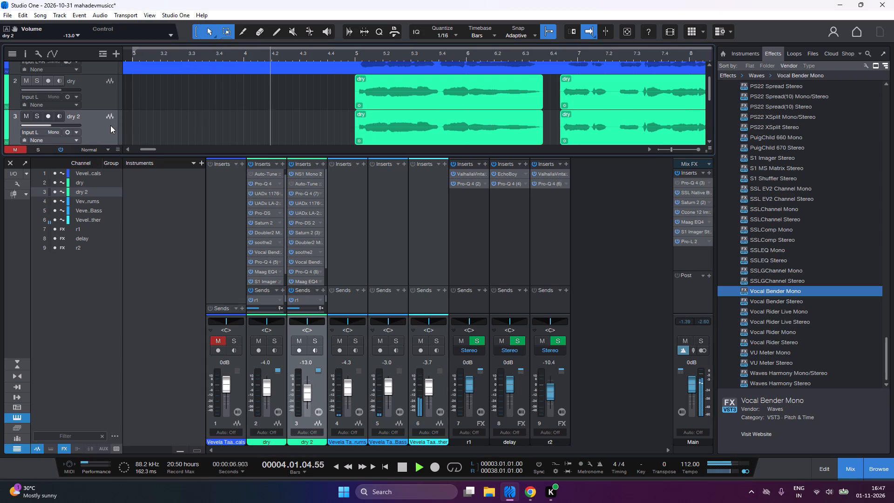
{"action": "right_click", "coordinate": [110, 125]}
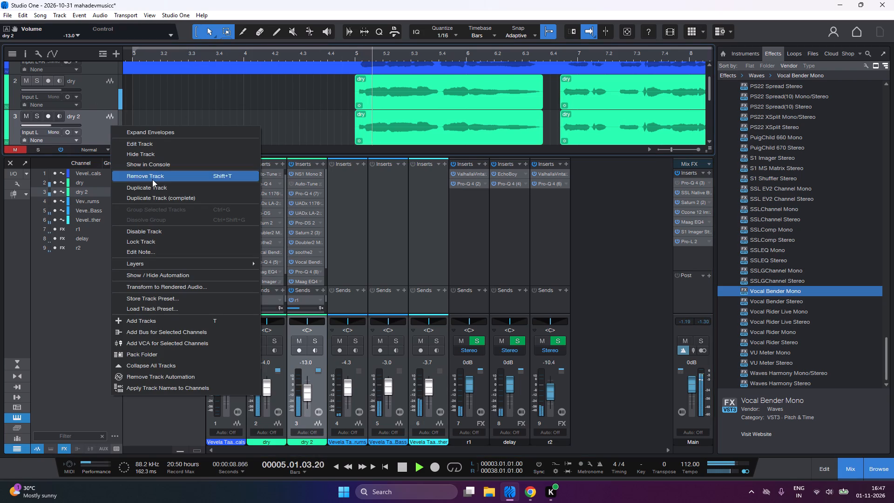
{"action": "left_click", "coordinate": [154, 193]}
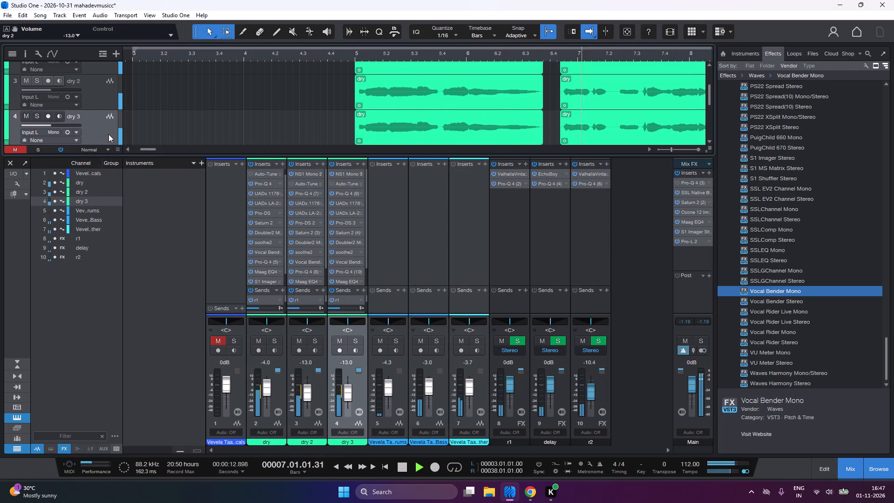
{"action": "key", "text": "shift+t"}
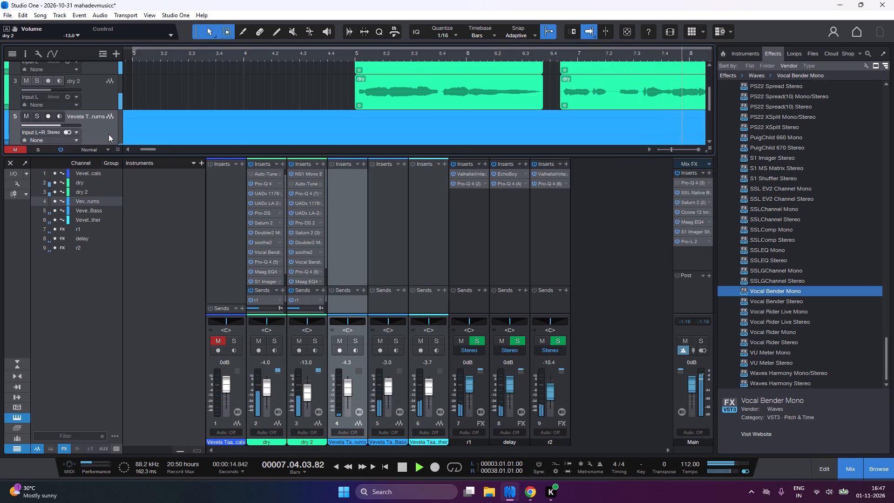
Remove the dry 2 track from the song, keeping the original dry vocal track.
{"action": "left_click", "coordinate": [101, 96]}
{"action": "key", "text": "shift+t"}
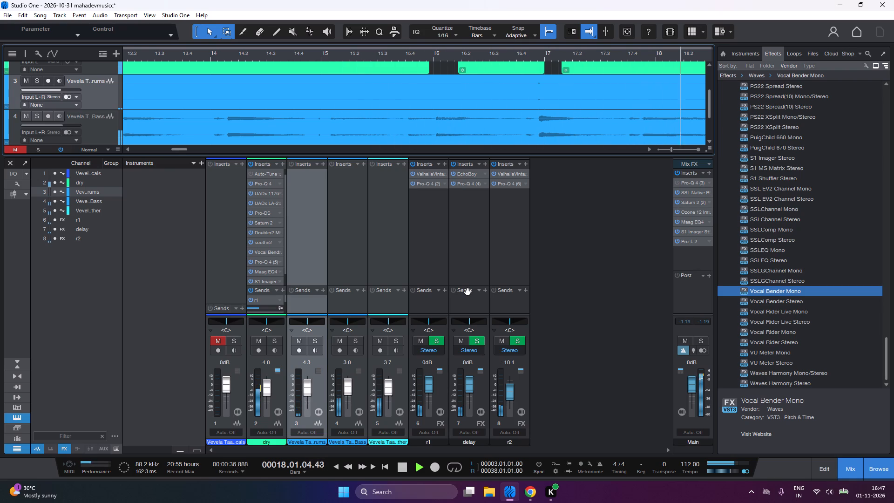
{"action": "left_click", "coordinate": [625, 395]}
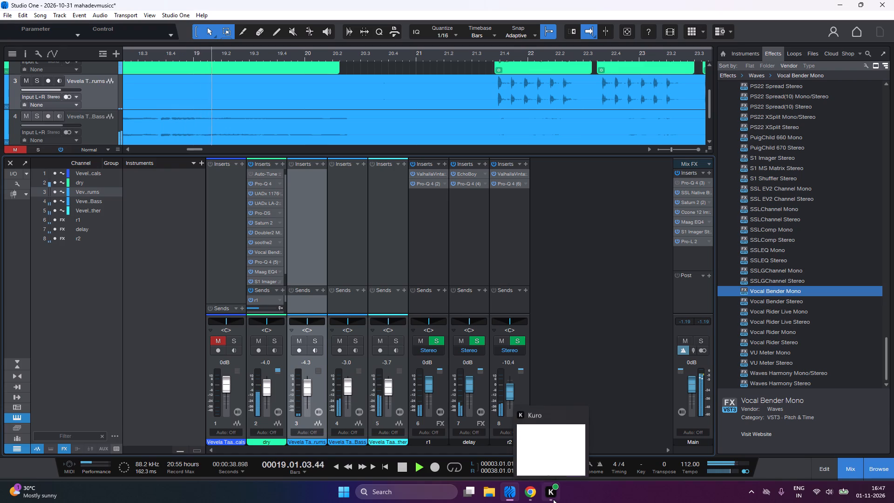
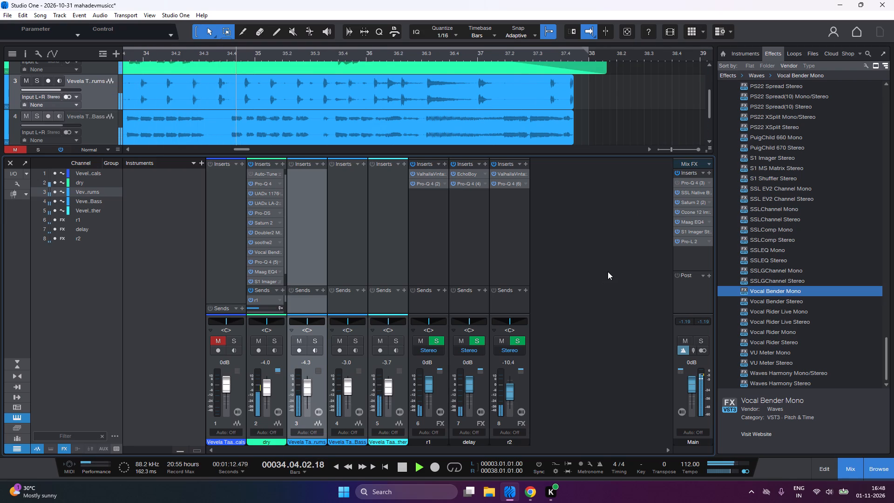
Replay the mix from the loop start at bar 3.
{"action": "key", "text": "1"}
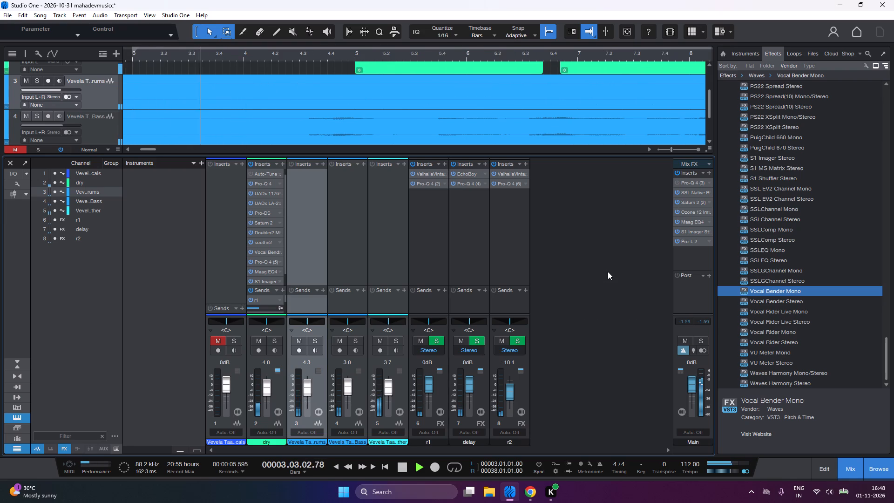
{"action": "key", "text": "1"}
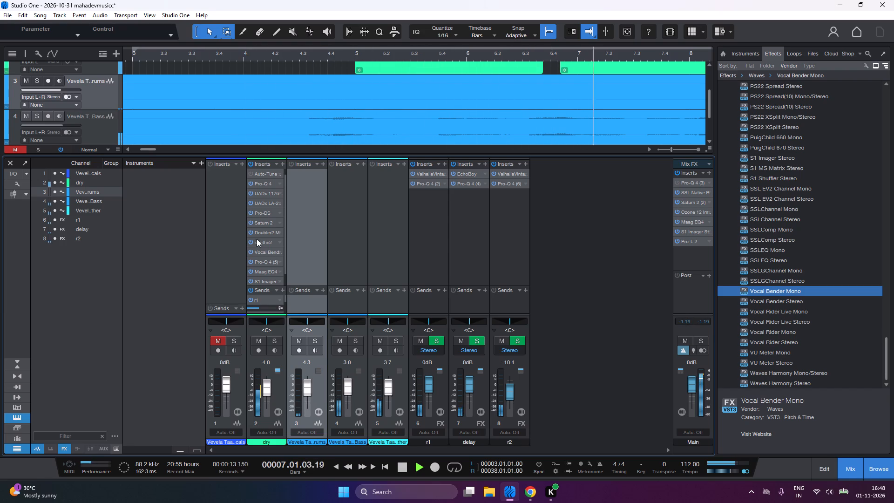
In the dry track's soothe2, move band 3 to about 2.2 kHz with 4.9 dB sensitivity and set the mode to soft.
{"action": "left_click", "coordinate": [281, 242]}
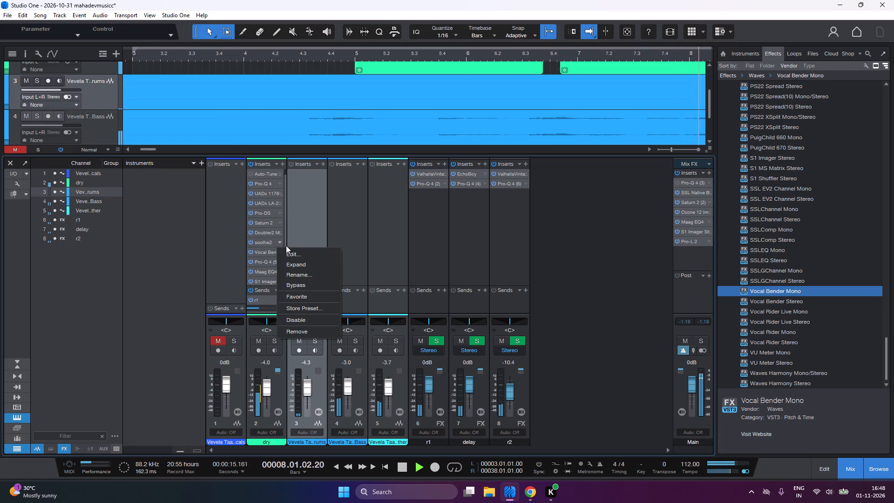
{"action": "left_click", "coordinate": [291, 251]}
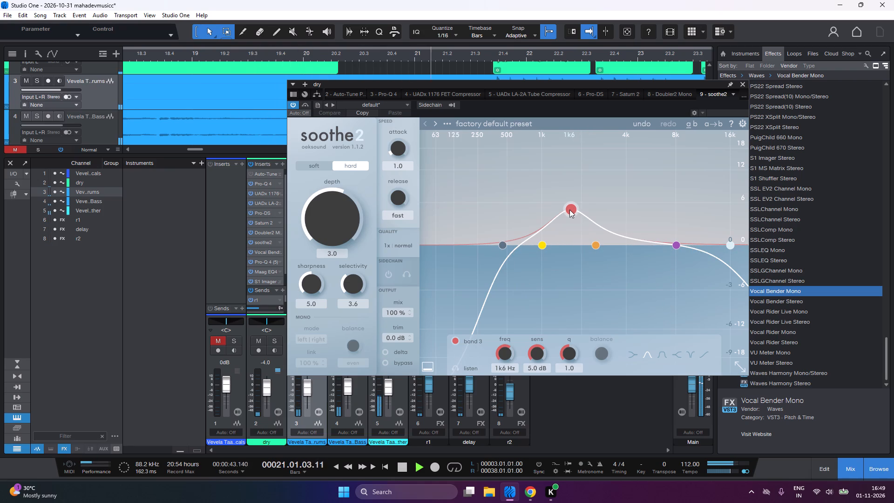
{"action": "left_click_drag", "start_coordinate": [569, 210], "coordinate": [588, 210]}
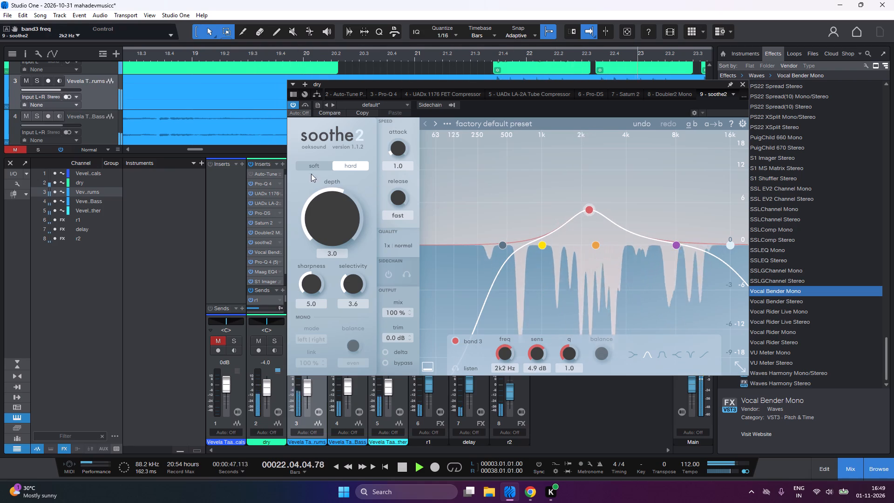
{"action": "left_click", "coordinate": [310, 163]}
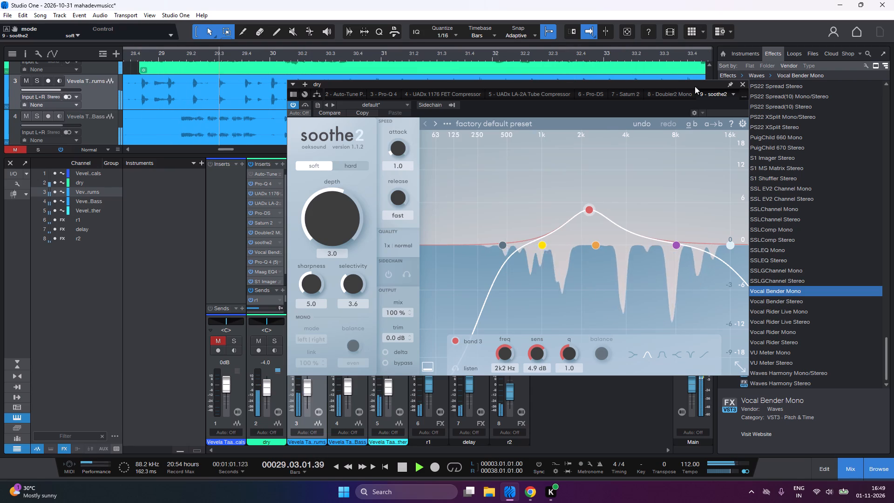
{"action": "left_click", "coordinate": [742, 86]}
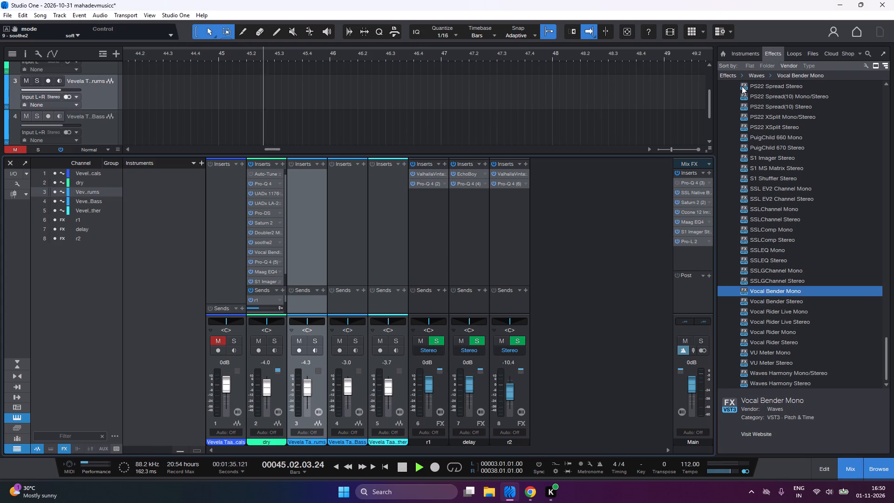
Replay the mix from the loop start at bar 3 to check the softened soothe2 setting.
{"action": "key", "text": "1"}
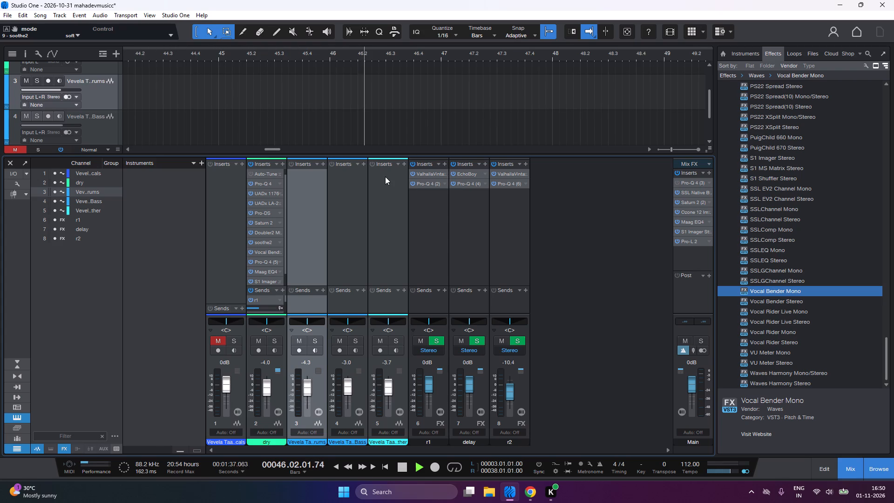
{"action": "left_click", "coordinate": [385, 177]}
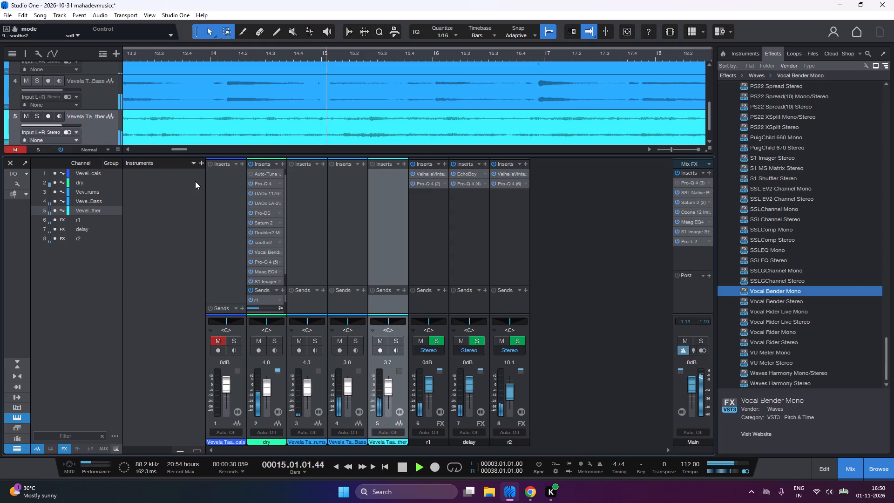
Lower the Band 1 Drive in the dry track's Saturn 2 to 23.0%.
{"action": "left_click", "coordinate": [280, 224]}
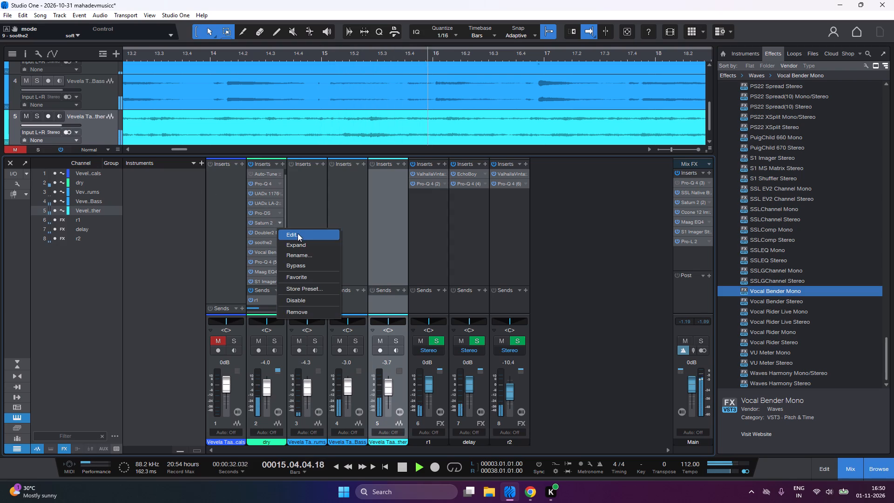
{"action": "left_click", "coordinate": [298, 234]}
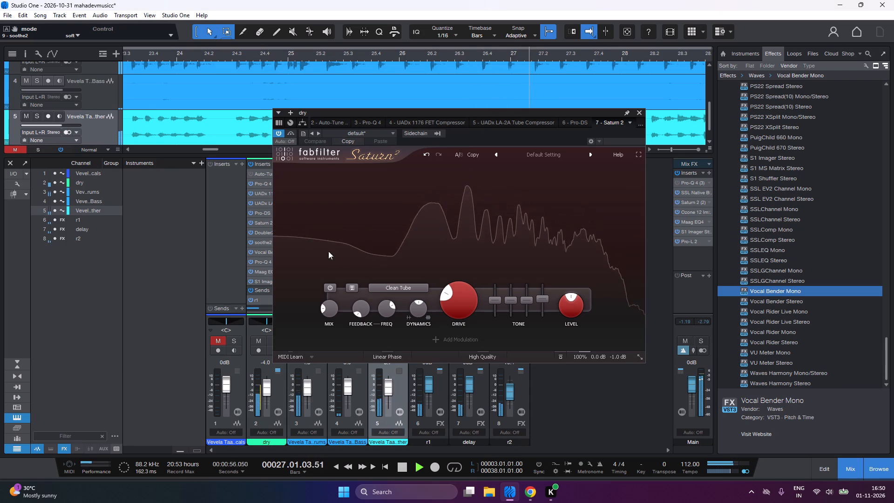
{"action": "left_click_drag", "start_coordinate": [456, 299], "coordinate": [452, 309]}
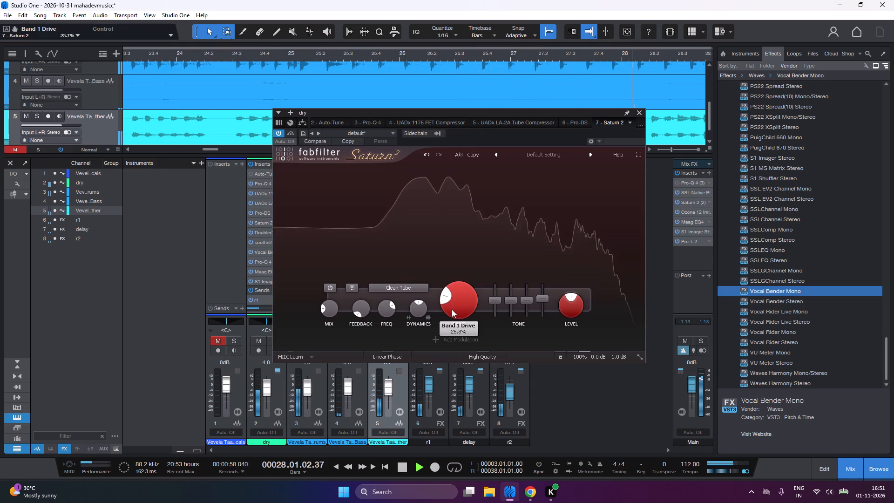
{"action": "left_click_drag", "start_coordinate": [452, 309], "coordinate": [450, 315]}
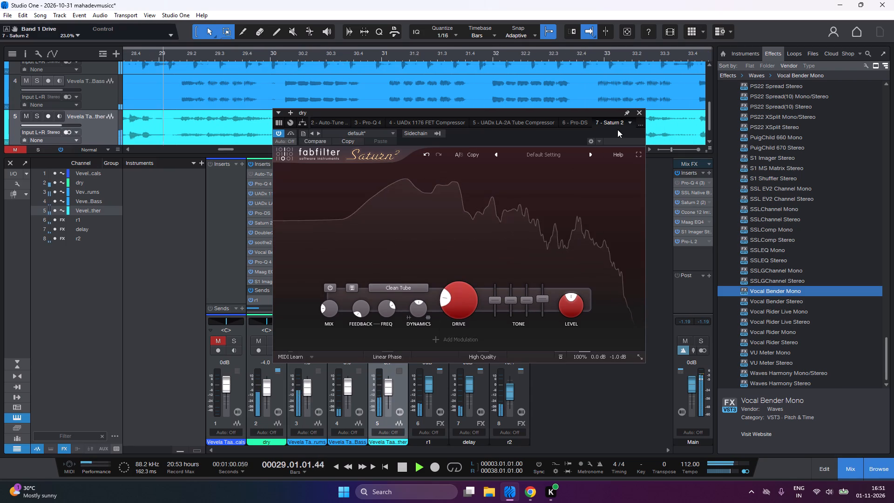
{"action": "left_click", "coordinate": [637, 113]}
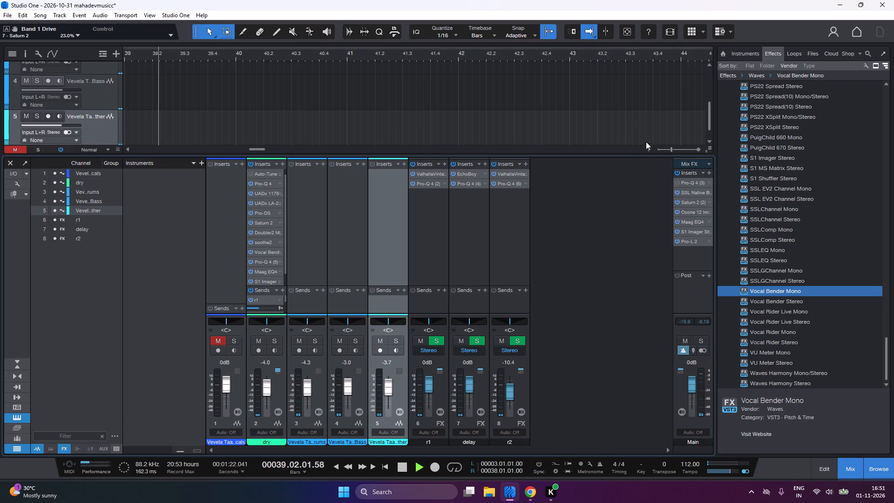
Replay the mix from the loop start at bar 3 to check the vocal saturation, and stop playback.
{"action": "key", "text": "1"}
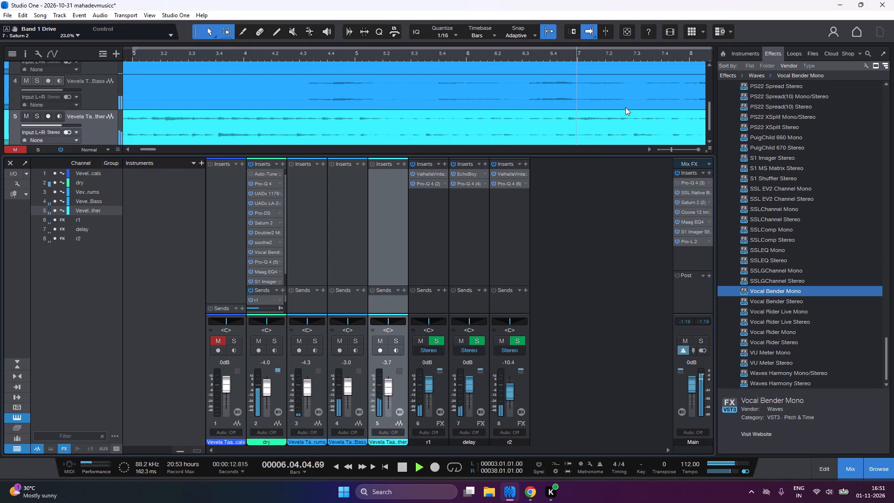
{"action": "left_click", "coordinate": [672, 125]}
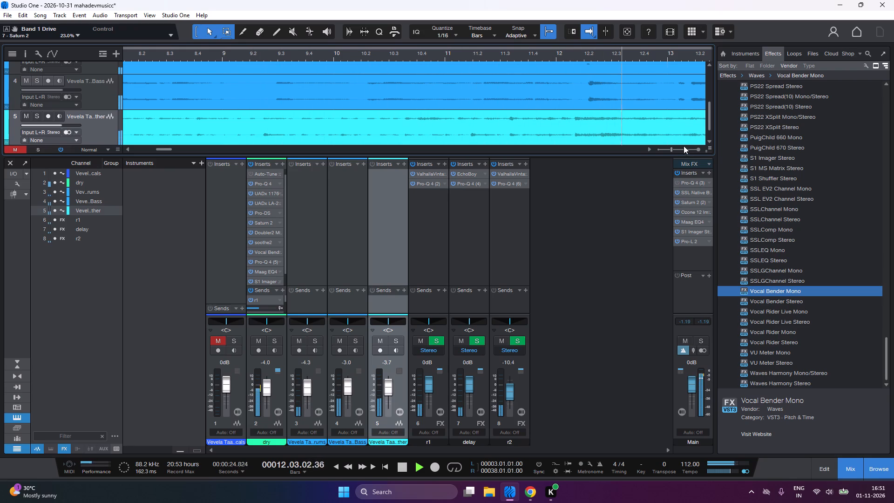
{"action": "key", "text": "1"}
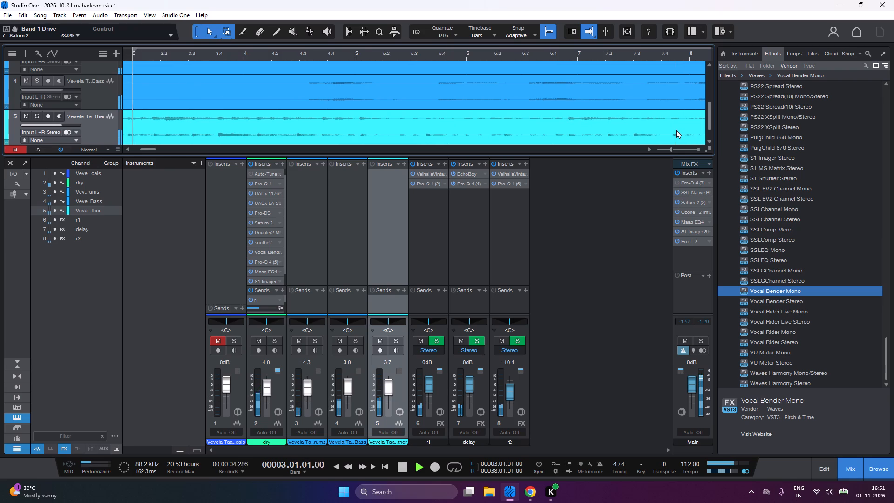
{"action": "key", "text": "space"}
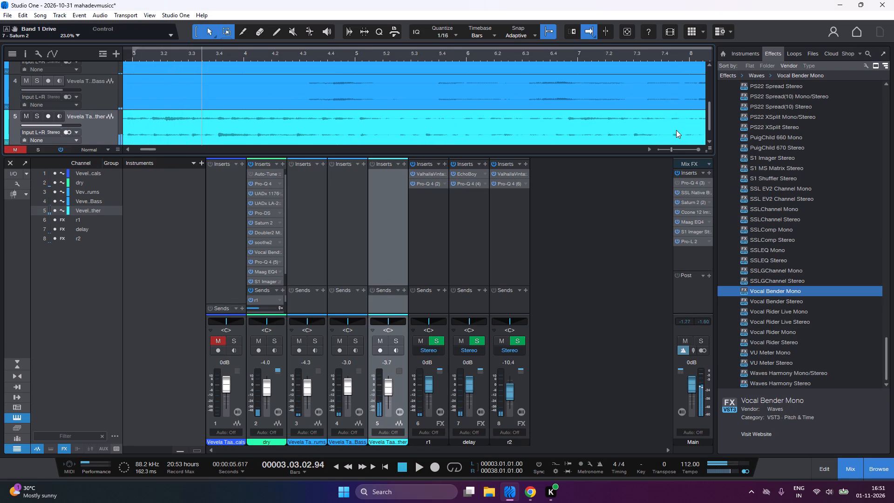
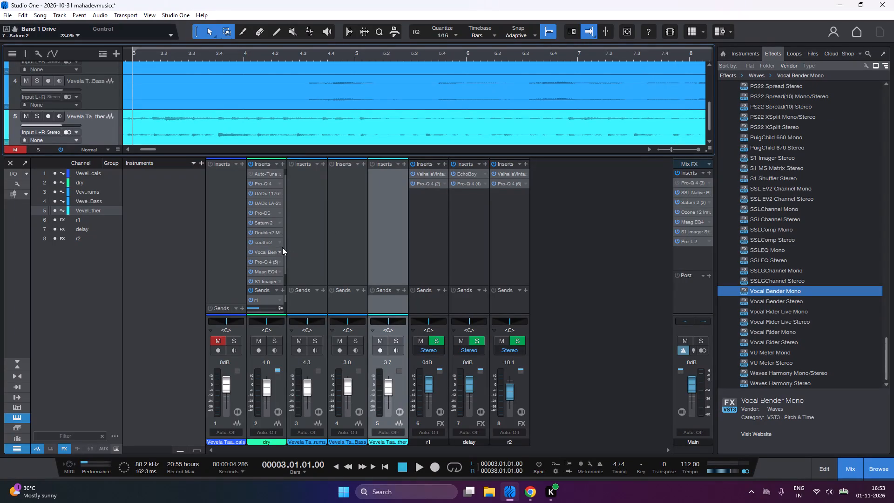
In the dry track's Pro-Q 4 (5), deepen Band 1's dynamic range to -3.44 dB.
{"action": "left_click", "coordinate": [281, 261]}
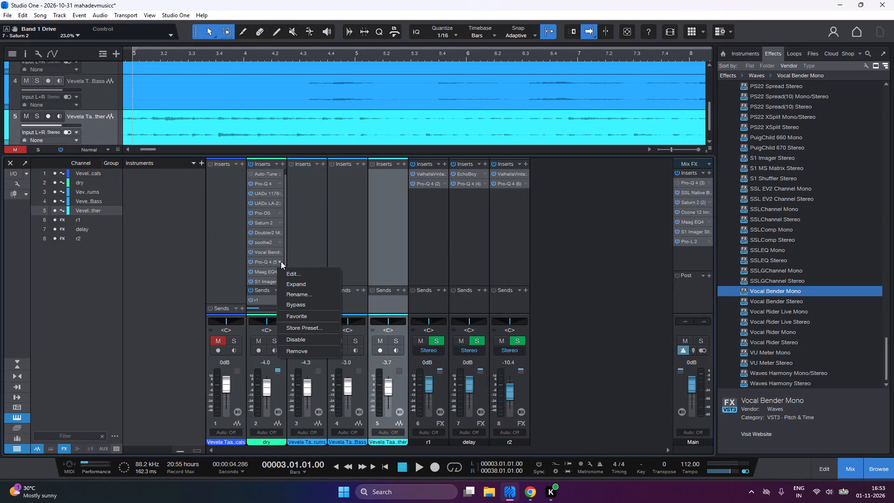
{"action": "left_click", "coordinate": [291, 272]}
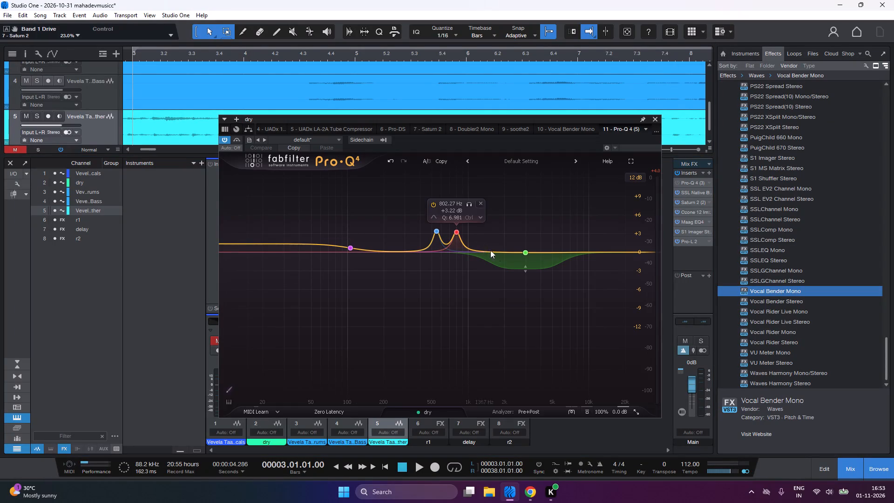
{"action": "left_click_drag", "start_coordinate": [524, 267], "coordinate": [525, 274]}
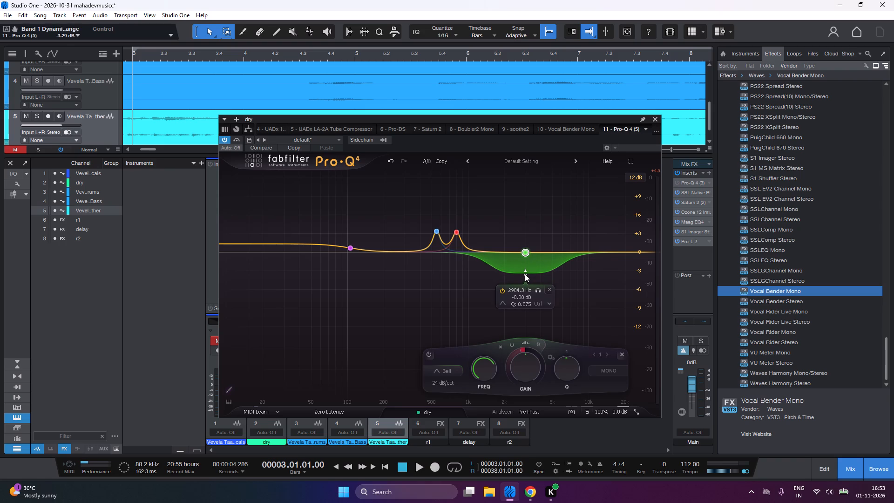
{"action": "left_click_drag", "start_coordinate": [525, 274], "coordinate": [524, 275]}
Play the mix and replay it from the loop start at bar 3 to check the deeper dynamic cut.
{"action": "key", "text": "space"}
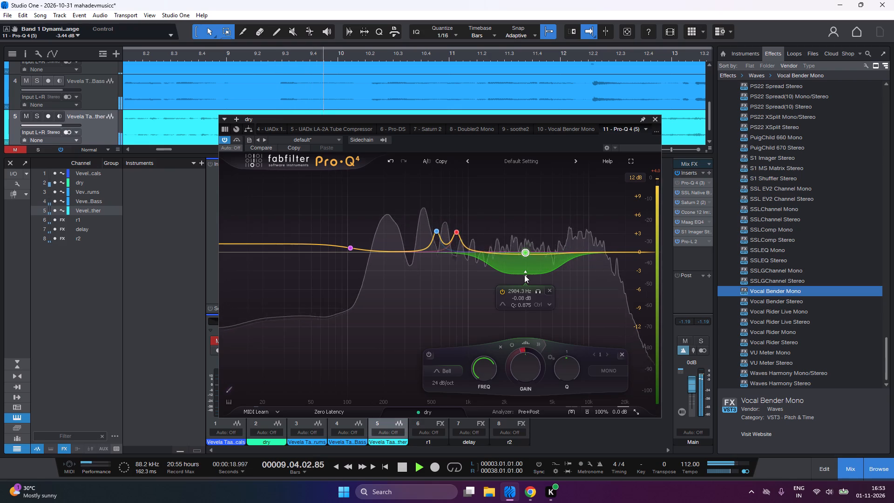
{"action": "key", "text": "1"}
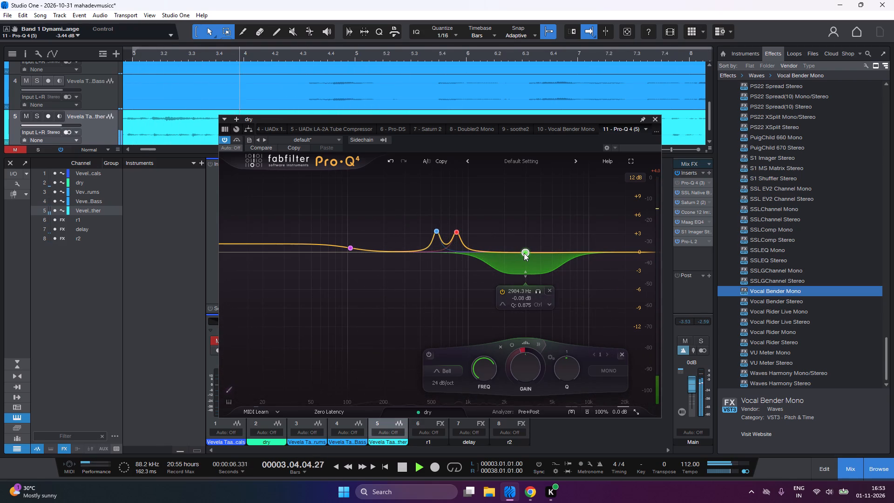
Raise Band 1's gain to about +0.45 dB at about 2.96 kHz in the dry track's Pro-Q 4 (5), and close the equalizer.
{"action": "left_click_drag", "start_coordinate": [524, 251], "coordinate": [524, 249]}
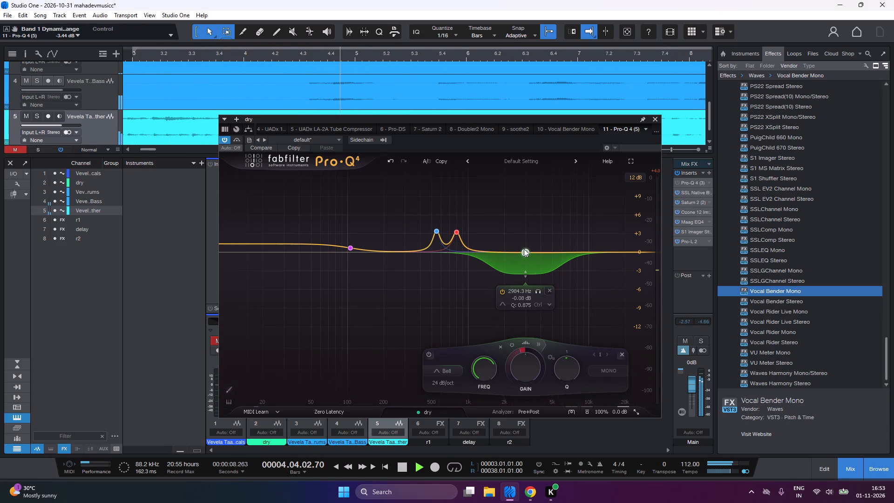
{"action": "left_click_drag", "start_coordinate": [524, 249], "coordinate": [524, 245]}
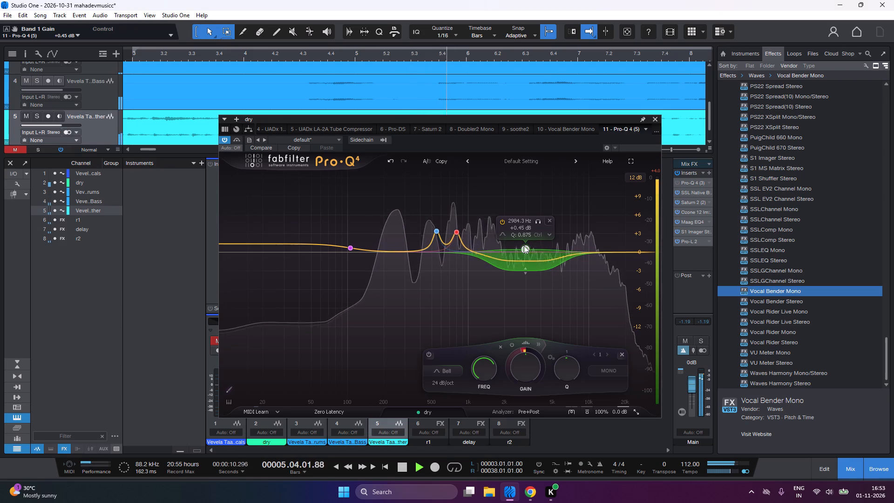
{"action": "left_click_drag", "start_coordinate": [524, 245], "coordinate": [523, 245]}
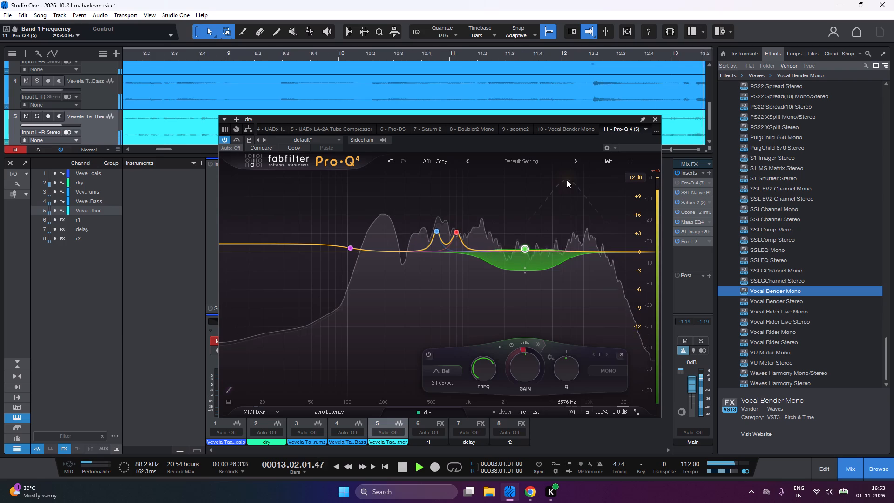
{"action": "left_click", "coordinate": [655, 122]}
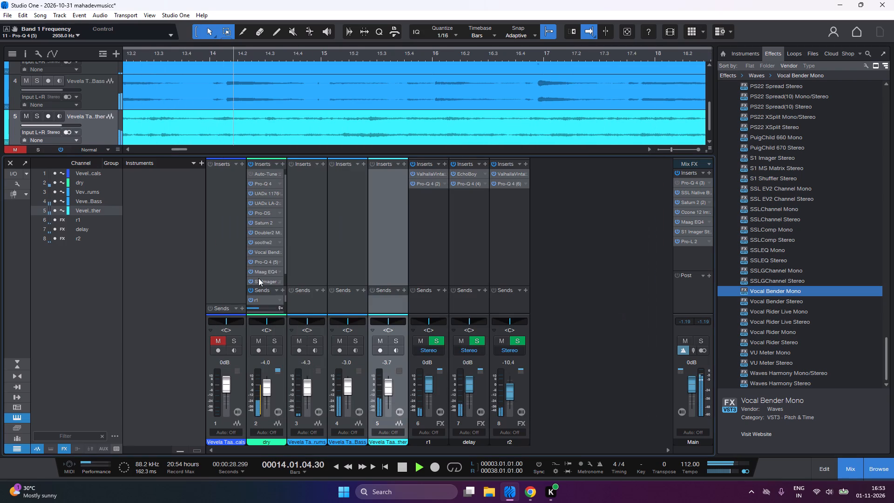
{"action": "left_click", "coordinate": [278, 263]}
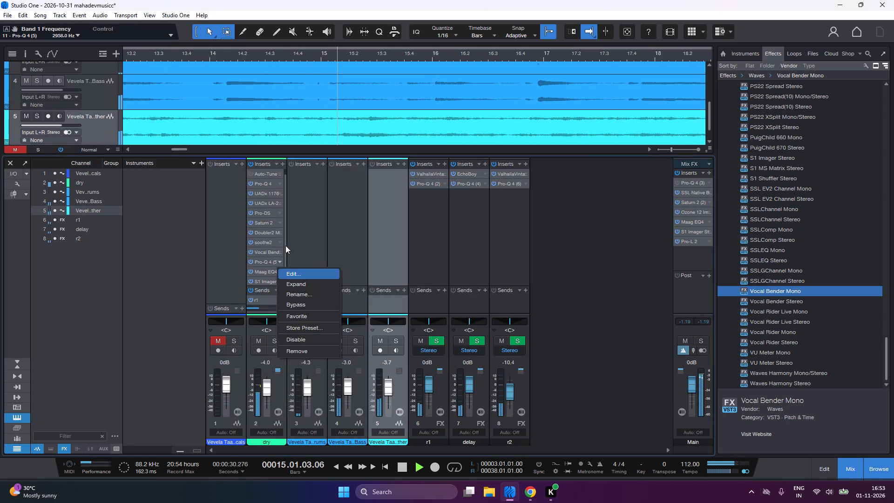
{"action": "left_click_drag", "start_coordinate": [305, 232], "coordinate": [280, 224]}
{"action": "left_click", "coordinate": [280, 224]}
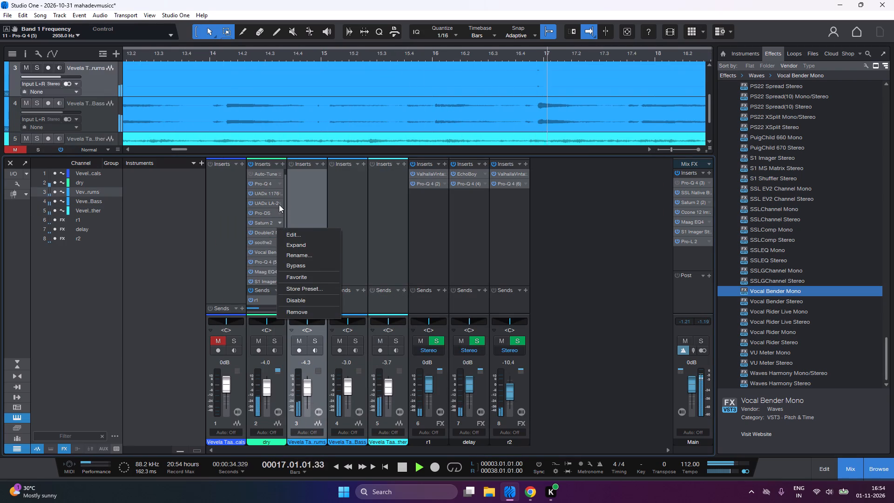
Open the dry track's UADx LA-2A Tube Compressor during playback and move its window clear of the track lanes.
{"action": "left_click", "coordinate": [279, 204]}
{"action": "left_click", "coordinate": [283, 212]}
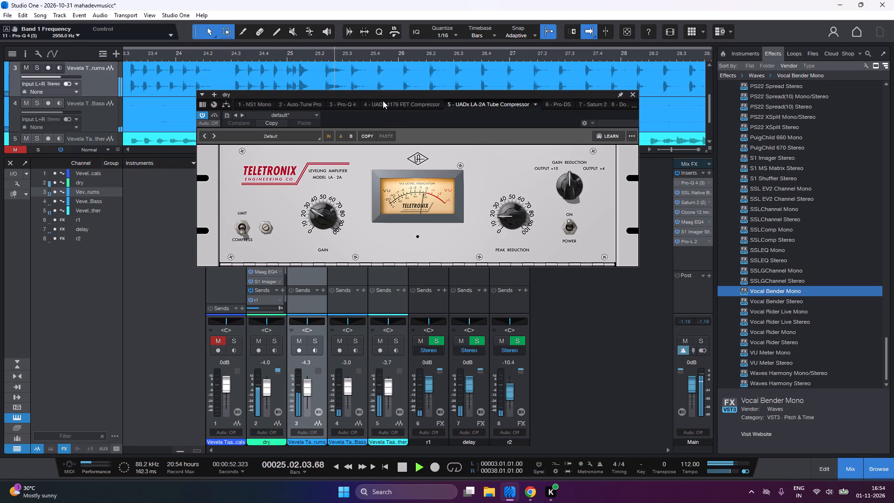
{"action": "left_click_drag", "start_coordinate": [376, 96], "coordinate": [394, 161]}
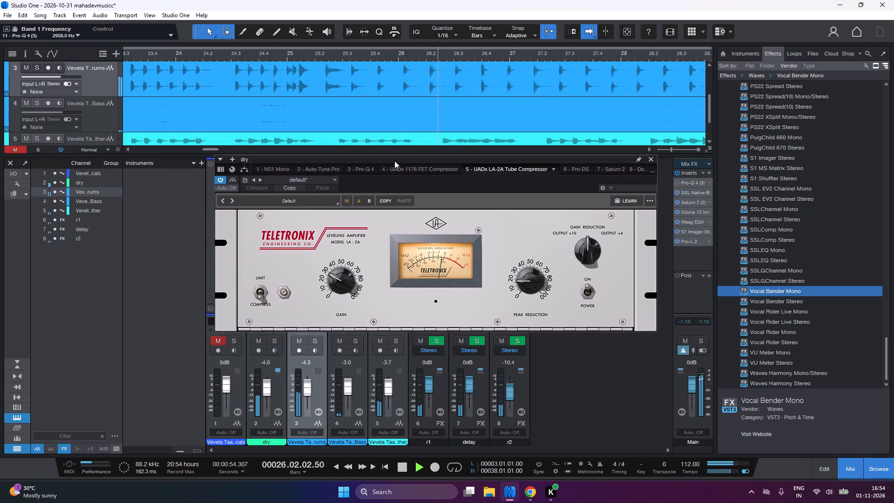
{"action": "left_click_drag", "start_coordinate": [394, 161], "coordinate": [398, 153]}
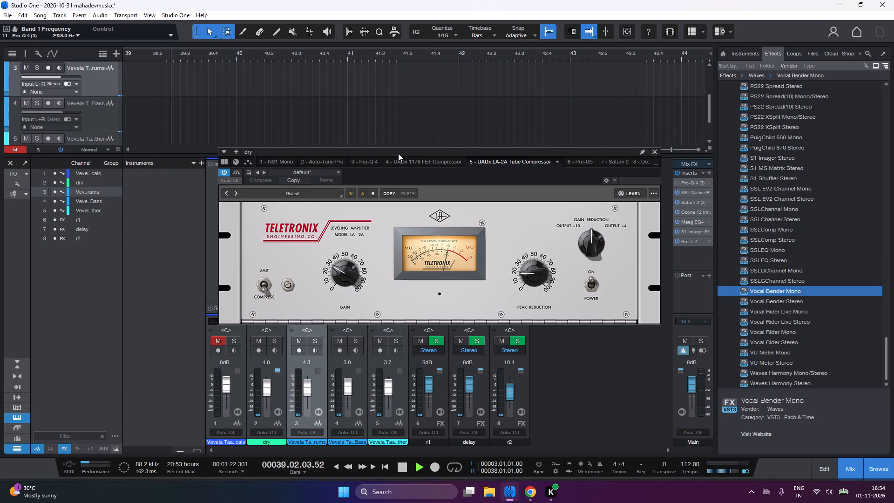
Replay the mix repeatedly from the loop start at bar 3 to judge the dry vocal's LA-2A compression and gain, and close the compressor.
{"action": "key", "text": "1"}
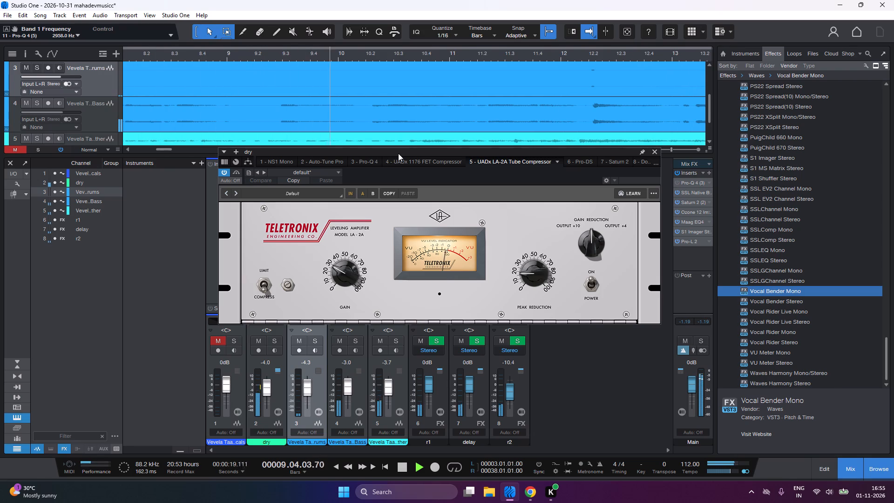
{"action": "key", "text": "1"}
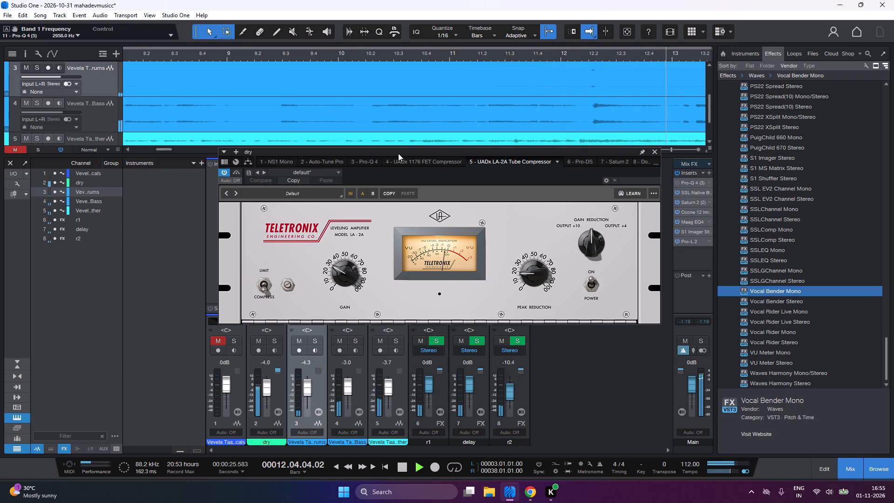
{"action": "key", "text": "1"}
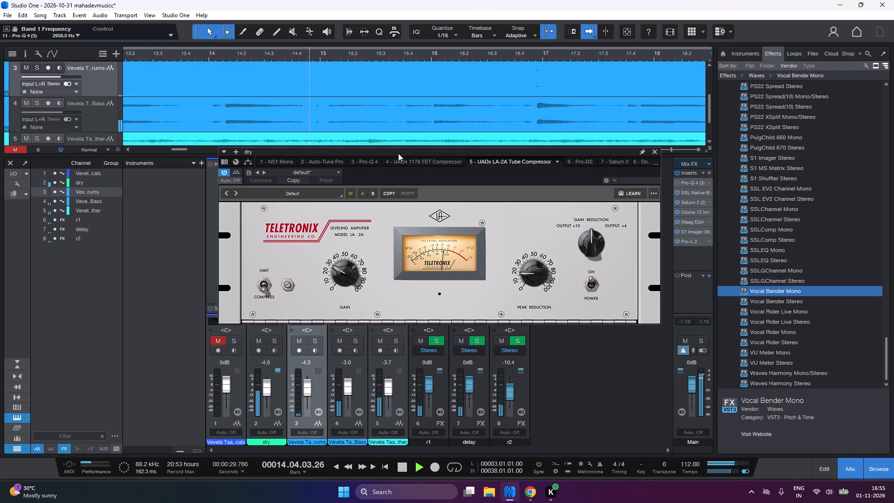
{"action": "key", "text": "1"}
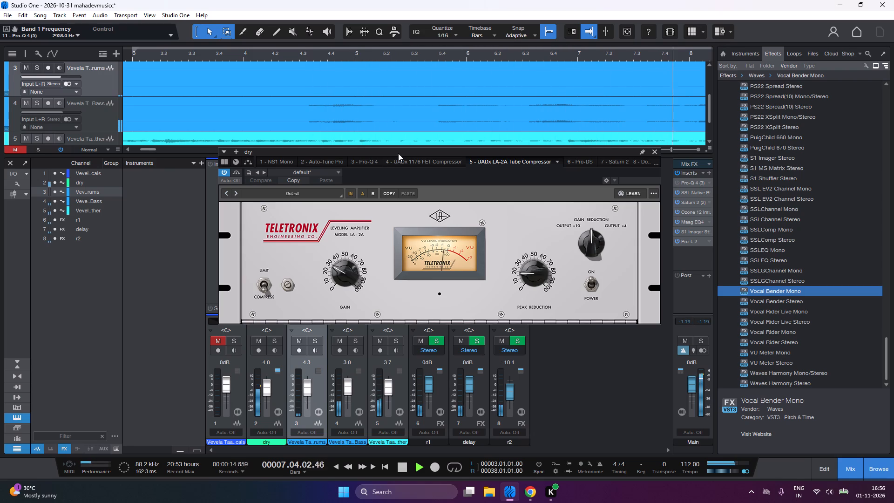
{"action": "key", "text": "1"}
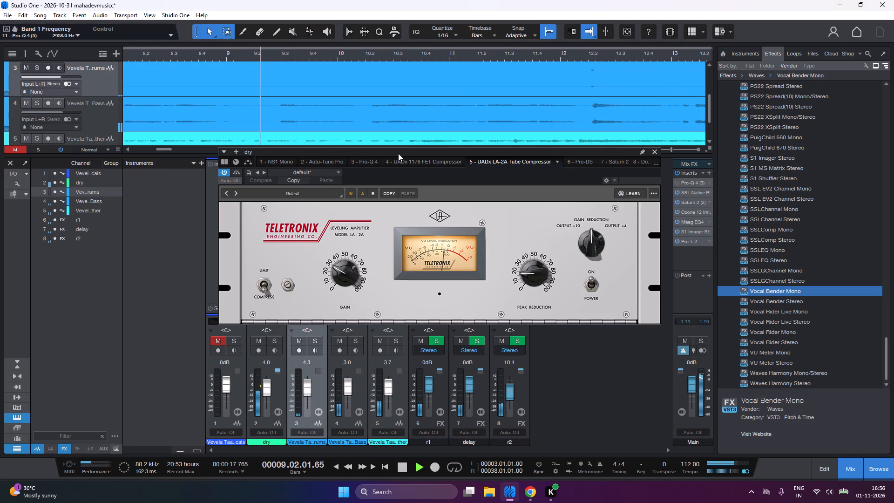
{"action": "key", "text": "1"}
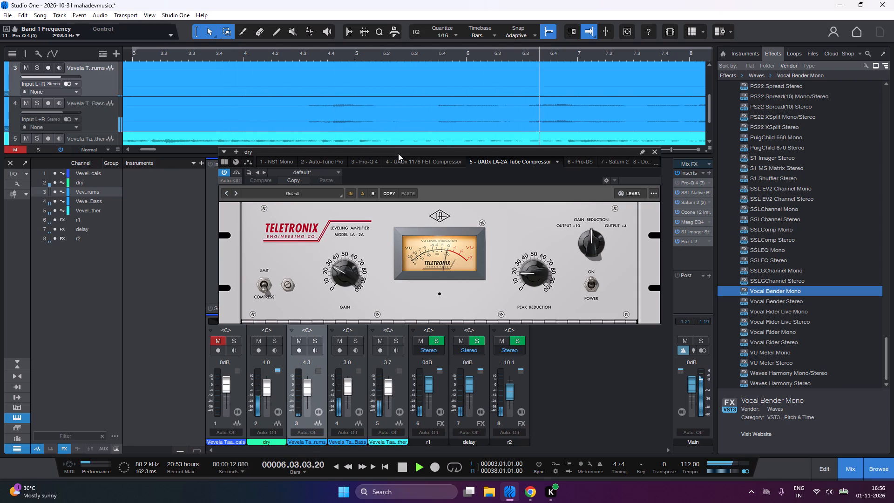
{"action": "key", "text": "1"}
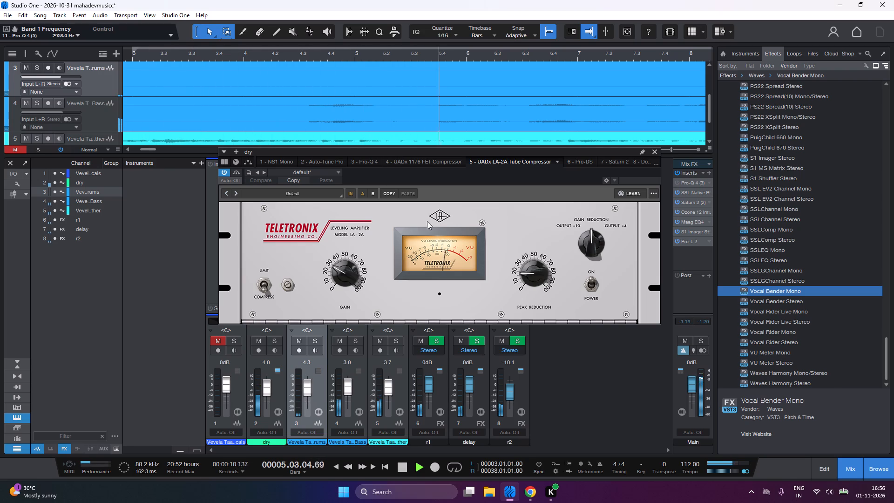
{"action": "left_click", "coordinate": [337, 268]}
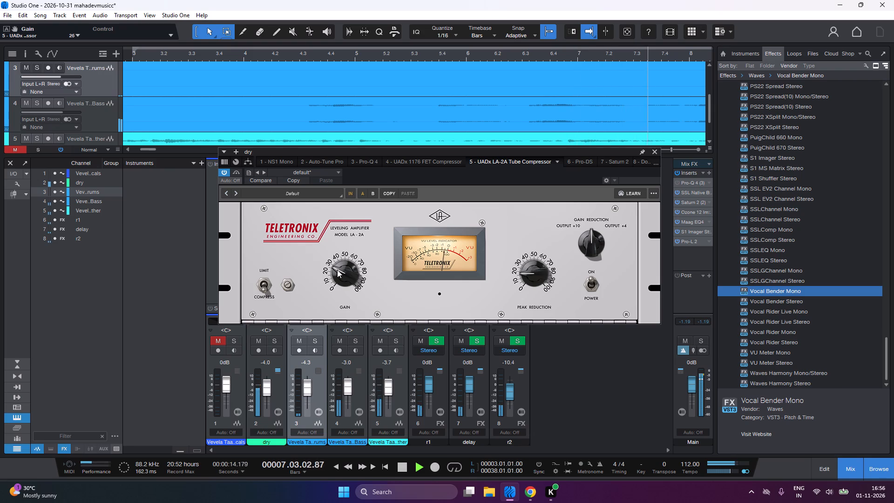
{"action": "left_click", "coordinate": [653, 153]}
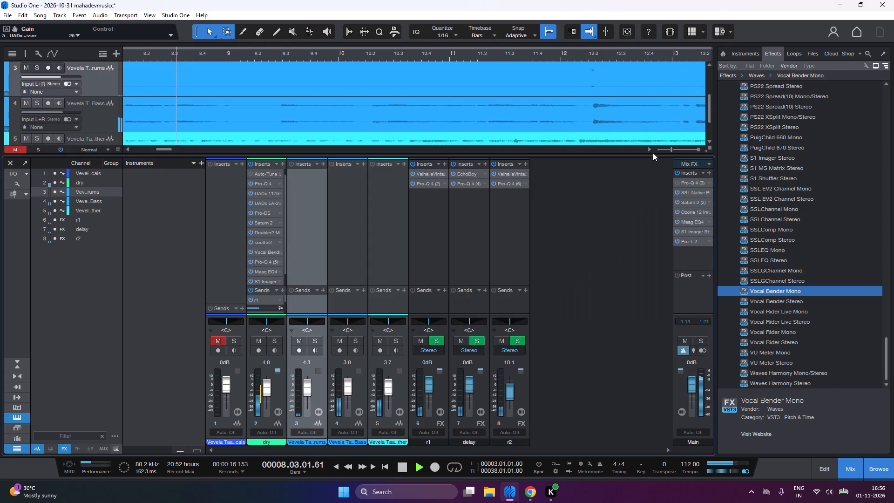
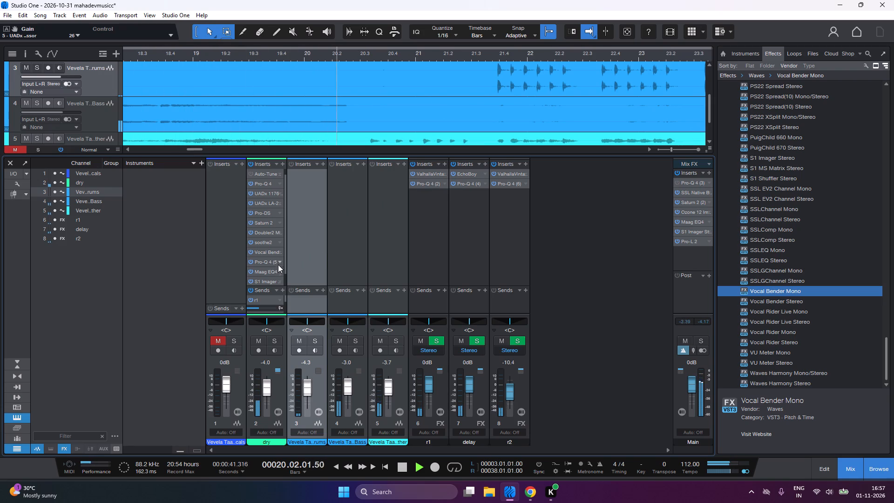
Open the dry track's Maag EQ4 during playback to review its settings, and close it along with its licensing dialog.
{"action": "left_click_drag", "start_coordinate": [278, 271], "coordinate": [291, 281]}
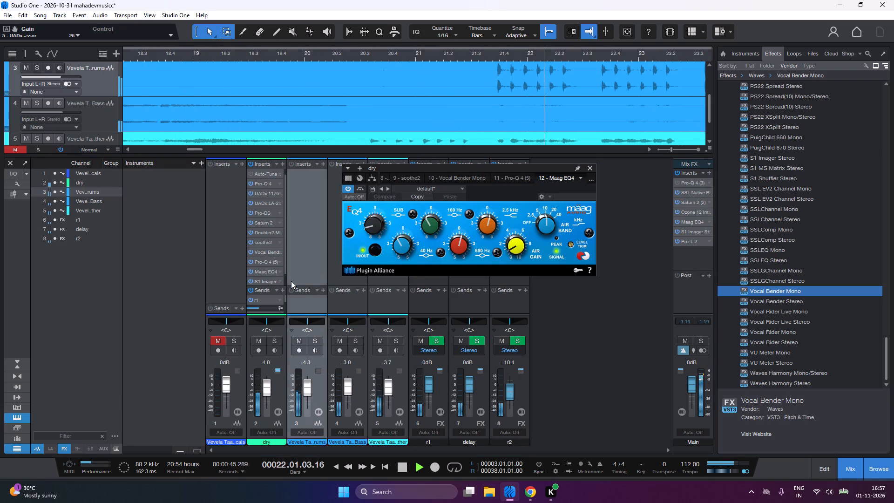
{"action": "left_click", "coordinate": [576, 269]}
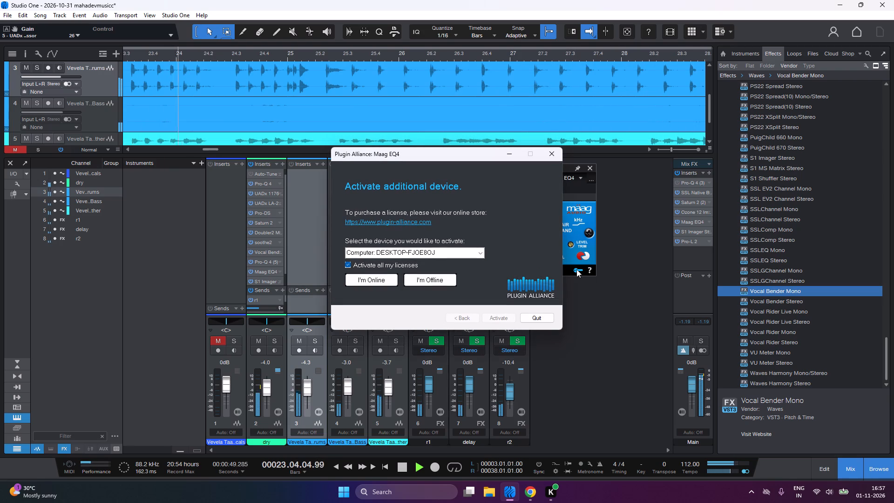
{"action": "left_click", "coordinate": [558, 158]}
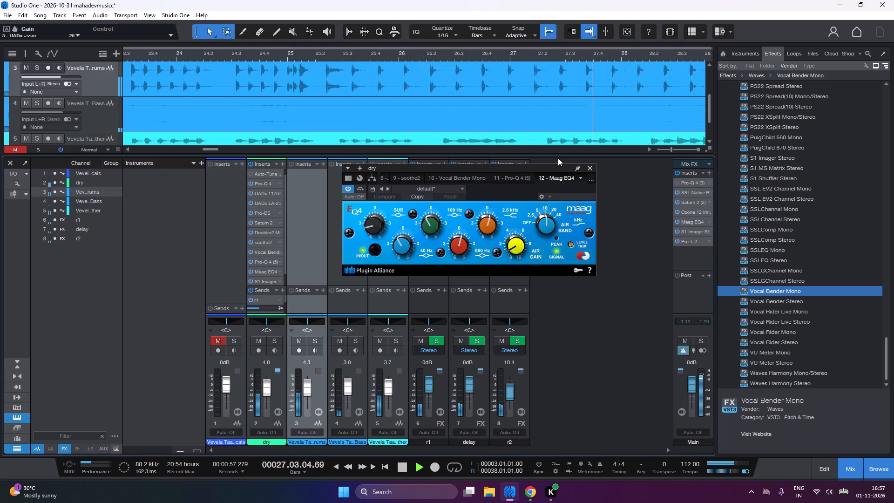
{"action": "left_click", "coordinate": [590, 170]}
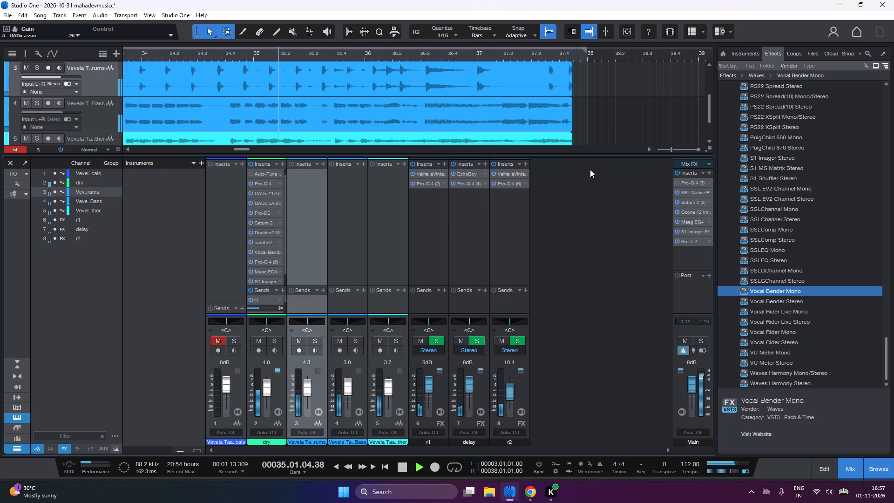
Replay the mix from the loop start at bar 3 while checking the dry track's UADx 1176 FET Compressor, and close the compressor.
{"action": "key", "text": "1"}
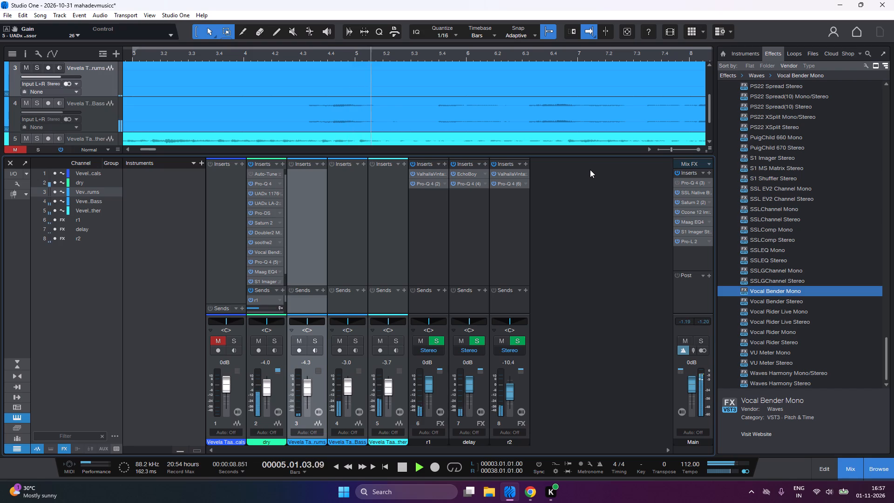
{"action": "scroll", "coordinate": [259, 226], "scroll_direction": "down", "scroll_amount": 3}
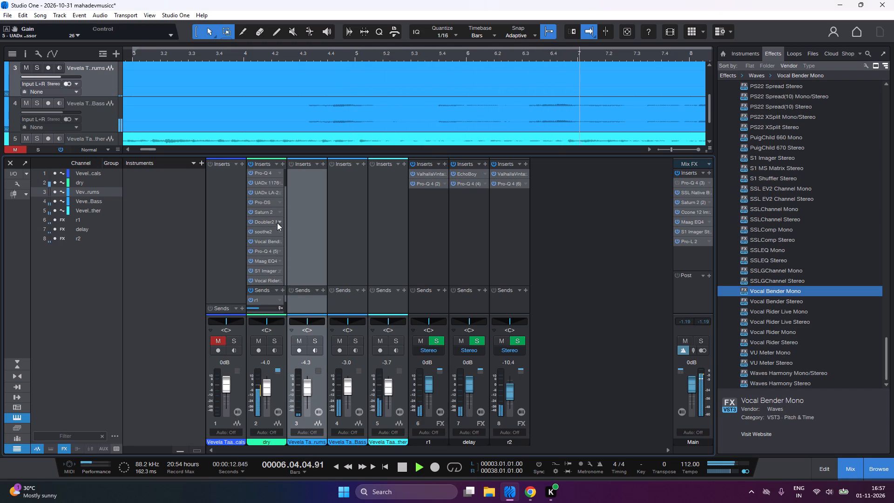
{"action": "left_click", "coordinate": [280, 183]}
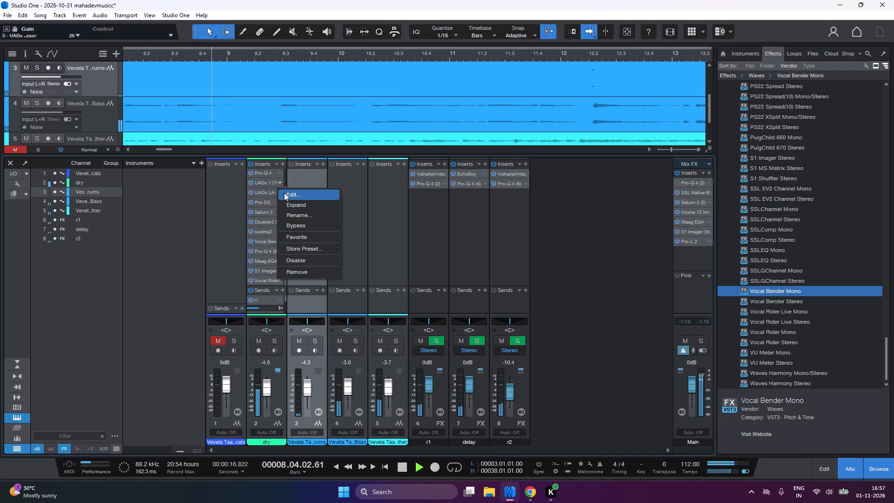
{"action": "left_click", "coordinate": [284, 193]}
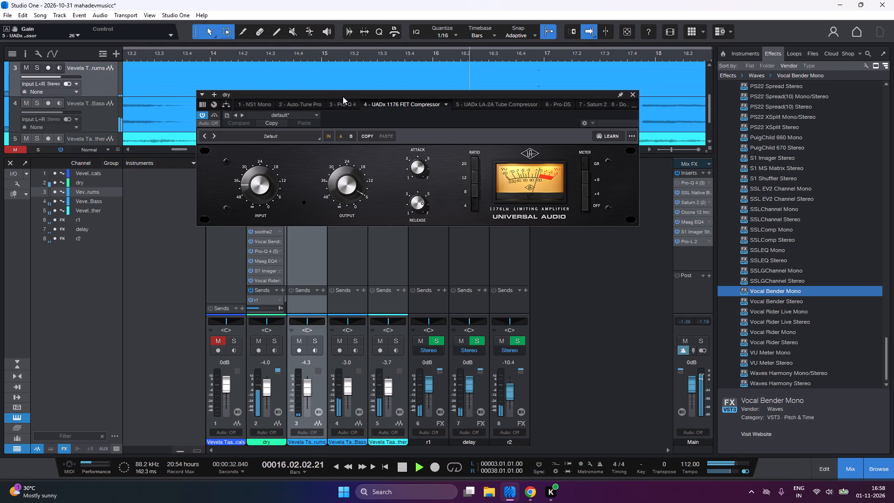
{"action": "left_click_drag", "start_coordinate": [350, 92], "coordinate": [353, 128]}
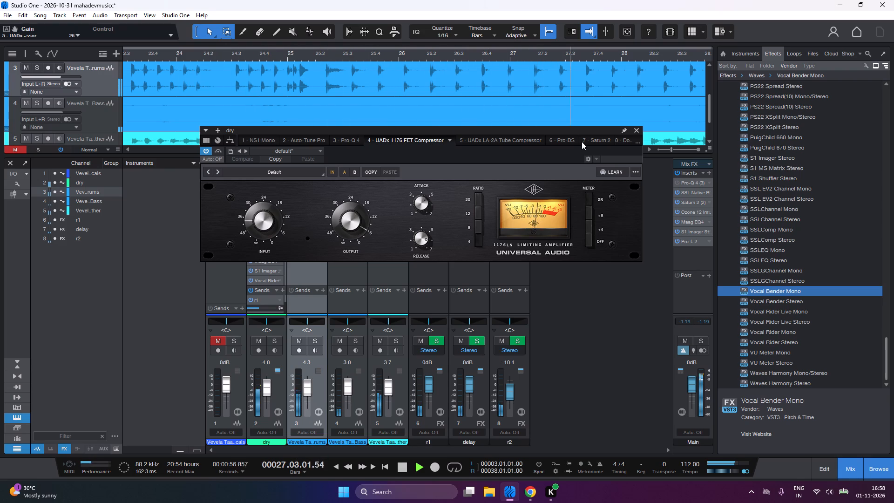
{"action": "left_click", "coordinate": [637, 128]}
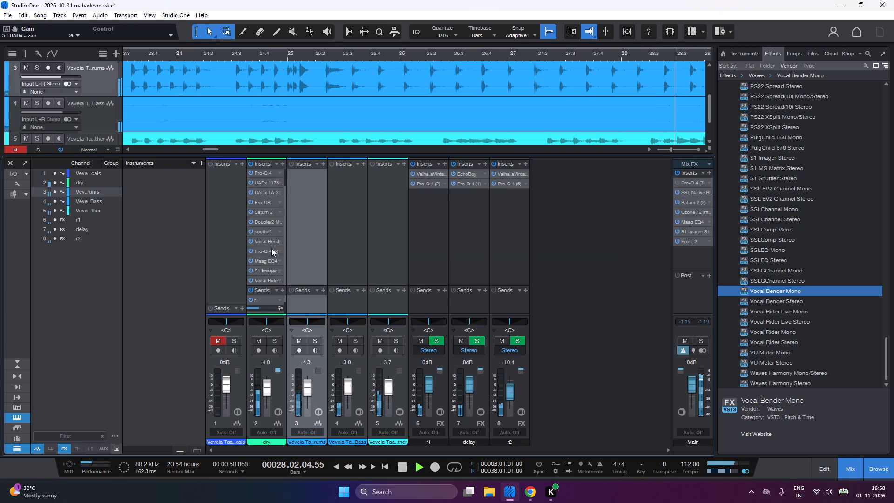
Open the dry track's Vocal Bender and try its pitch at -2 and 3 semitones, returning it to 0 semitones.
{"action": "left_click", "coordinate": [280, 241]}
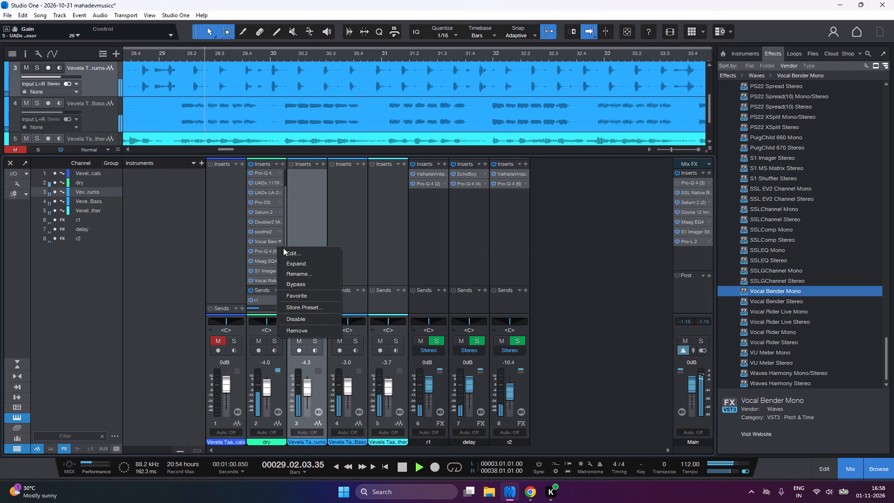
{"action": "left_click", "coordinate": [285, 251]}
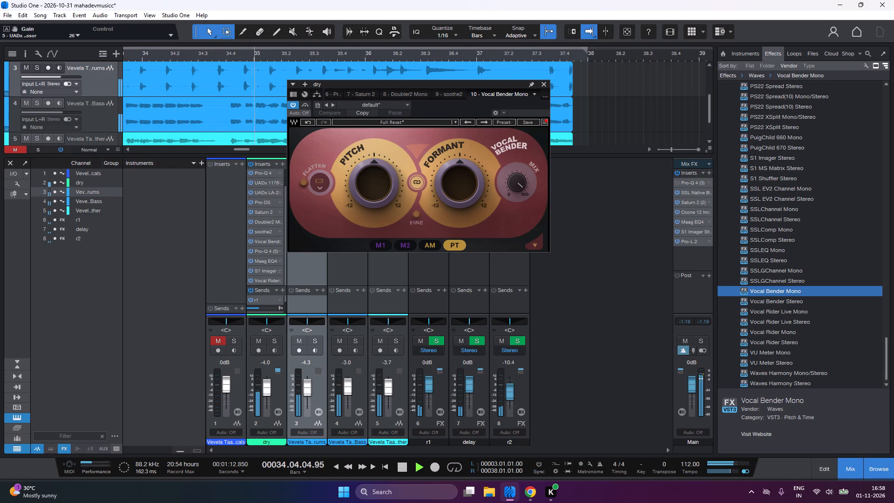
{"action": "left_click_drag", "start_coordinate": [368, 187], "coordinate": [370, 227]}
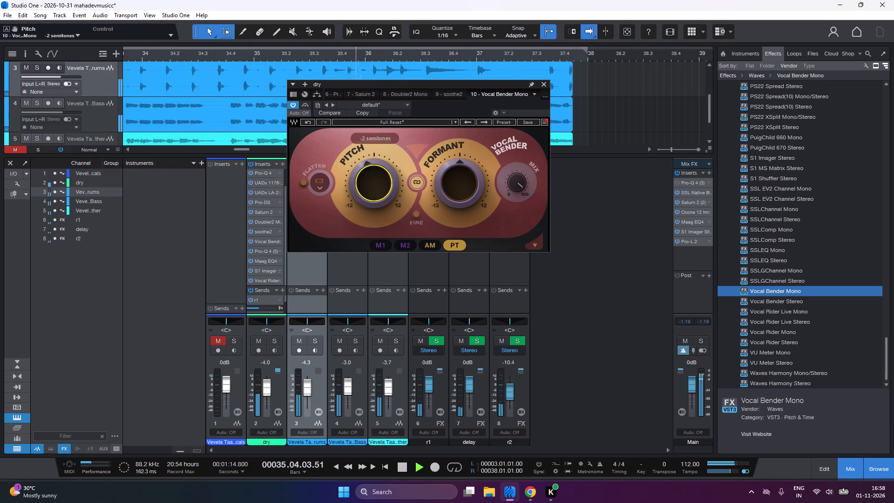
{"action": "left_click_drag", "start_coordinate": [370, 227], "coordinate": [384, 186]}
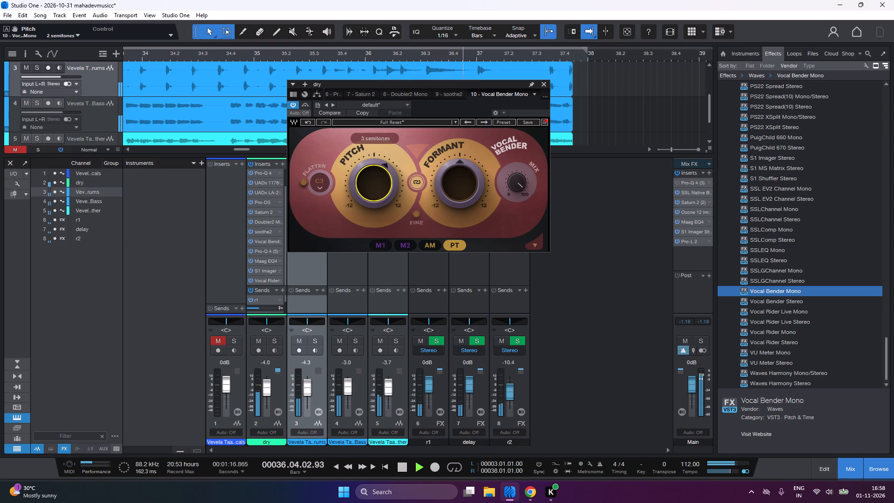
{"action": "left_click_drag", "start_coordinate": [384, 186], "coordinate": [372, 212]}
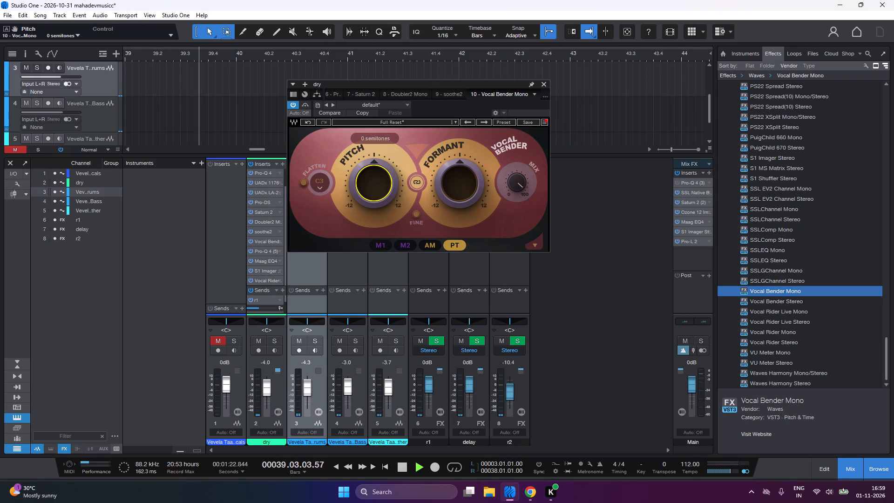
Replay the mix from the loop start at bar 3 with Vocal Bender open below the track lanes, and close the plug-in.
{"action": "key", "text": "1"}
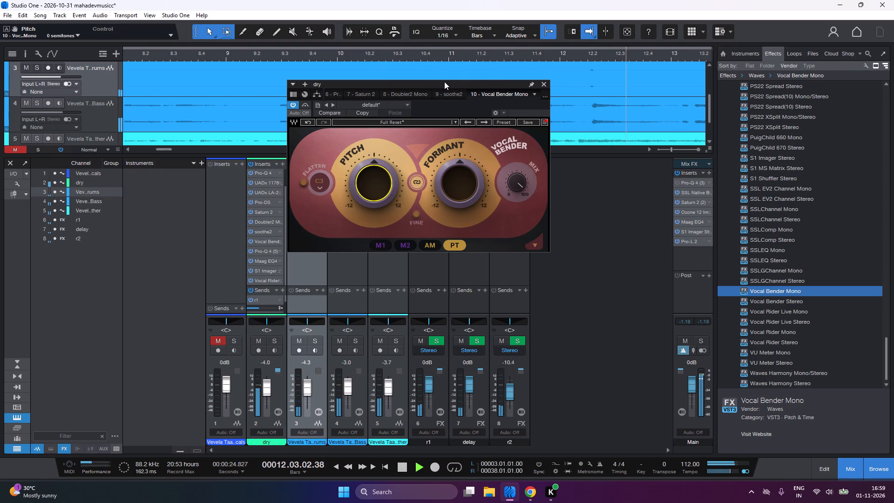
{"action": "left_click_drag", "start_coordinate": [444, 82], "coordinate": [482, 146]}
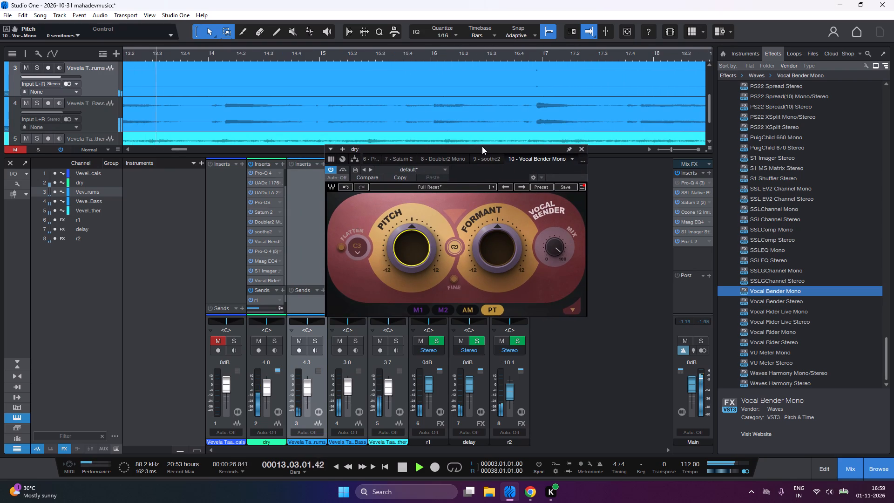
{"action": "left_click_drag", "start_coordinate": [482, 146], "coordinate": [478, 144]}
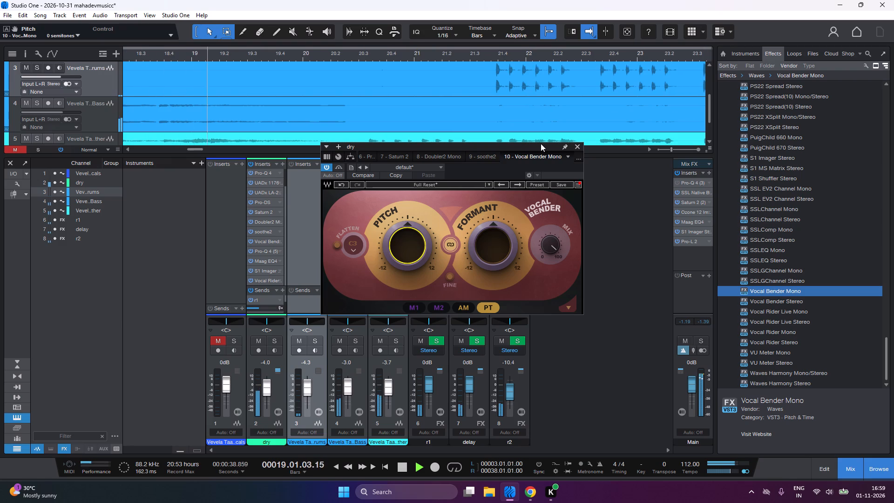
{"action": "left_click_drag", "start_coordinate": [541, 143], "coordinate": [494, 153]}
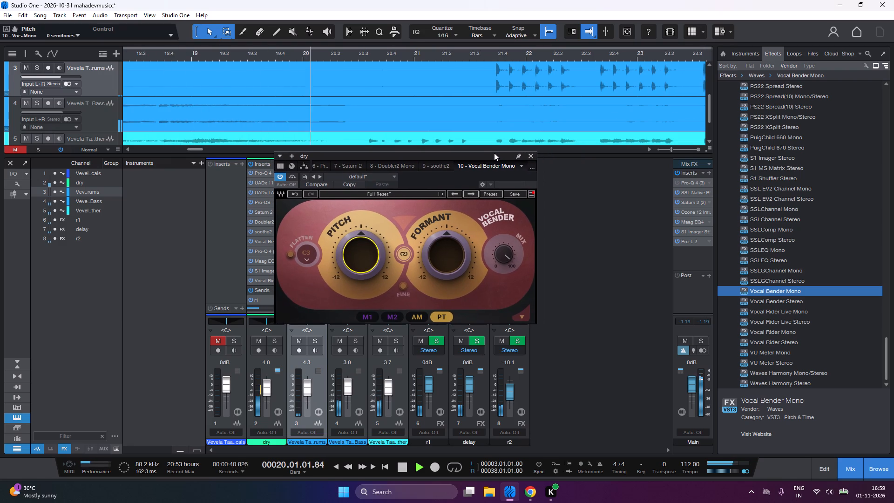
{"action": "left_click_drag", "start_coordinate": [494, 153], "coordinate": [495, 163]}
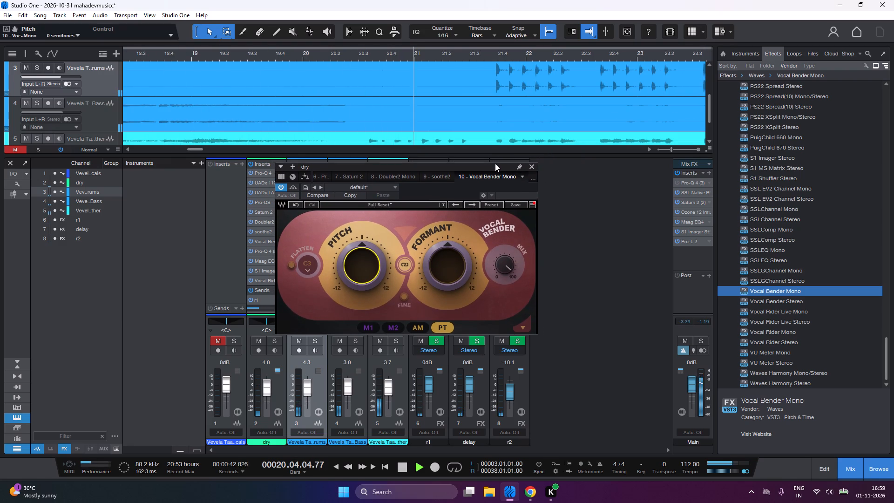
{"action": "left_click_drag", "start_coordinate": [495, 163], "coordinate": [494, 160]}
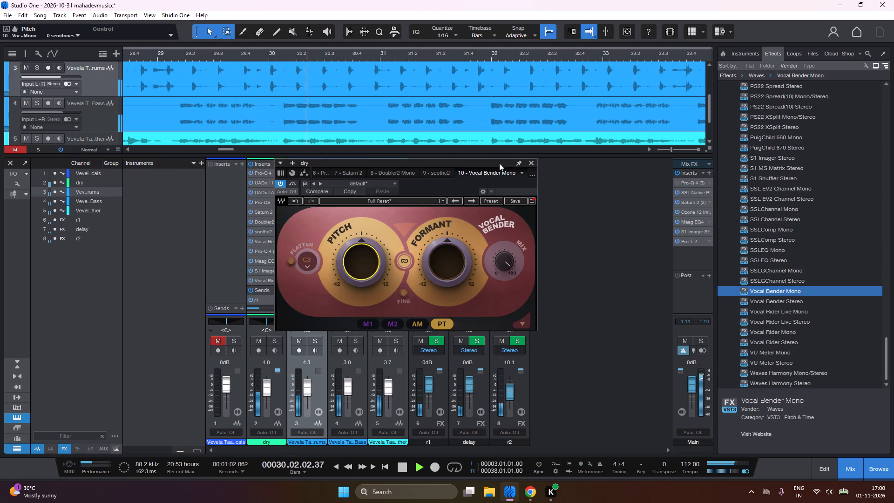
{"action": "left_click", "coordinate": [530, 164]}
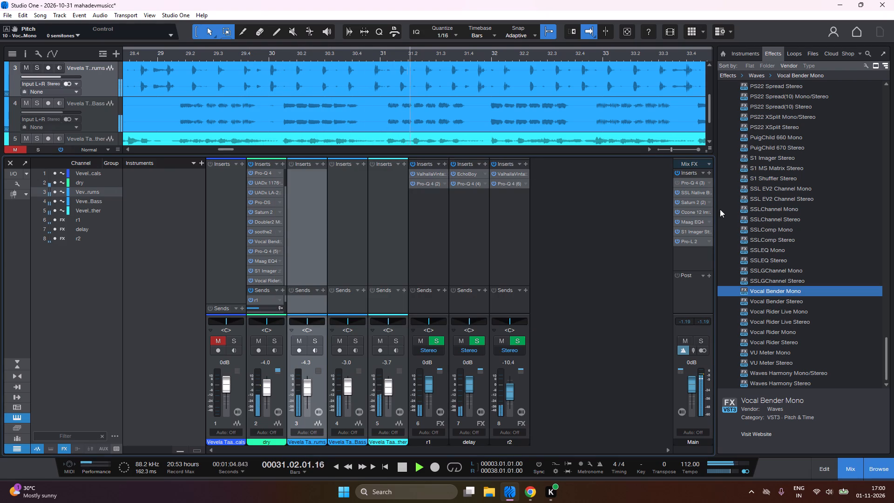
Check the Main channel's SSL Native Bus Compressor v6 during playback, and close it.
{"action": "left_click_drag", "start_coordinate": [708, 194], "coordinate": [714, 202]}
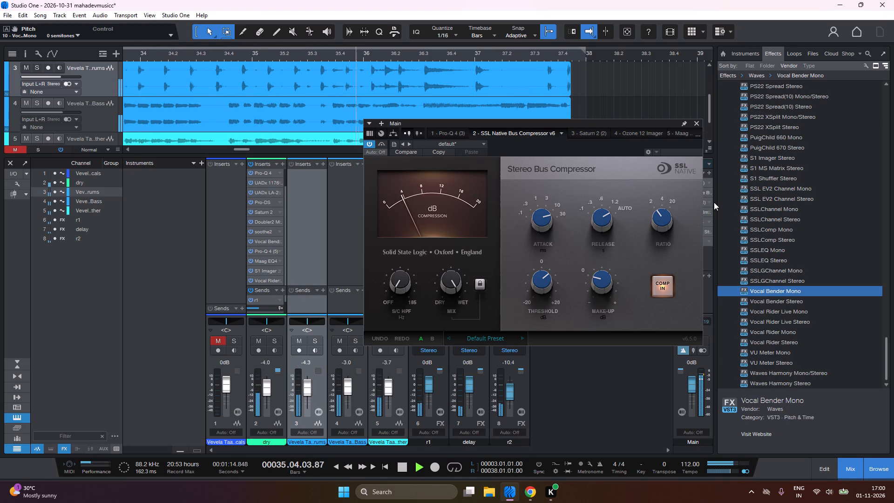
{"action": "left_click", "coordinate": [698, 124]}
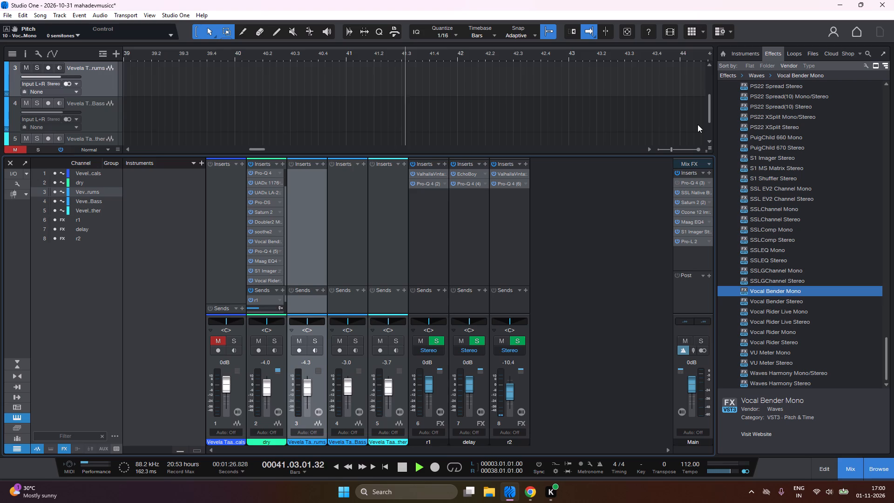
Replay the mix from the loop start at bar 3 while checking the dry track's Pro-DS de-esser, and close it.
{"action": "key", "text": "1"}
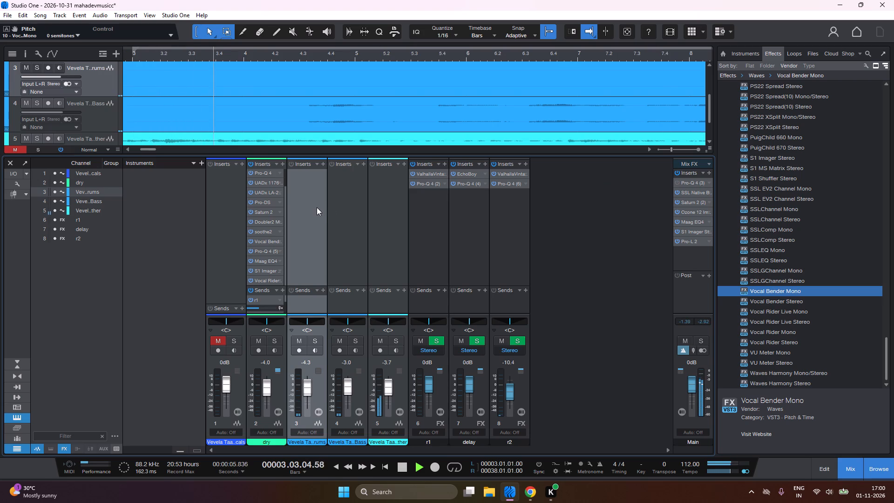
{"action": "left_click_drag", "start_coordinate": [279, 202], "coordinate": [289, 208]}
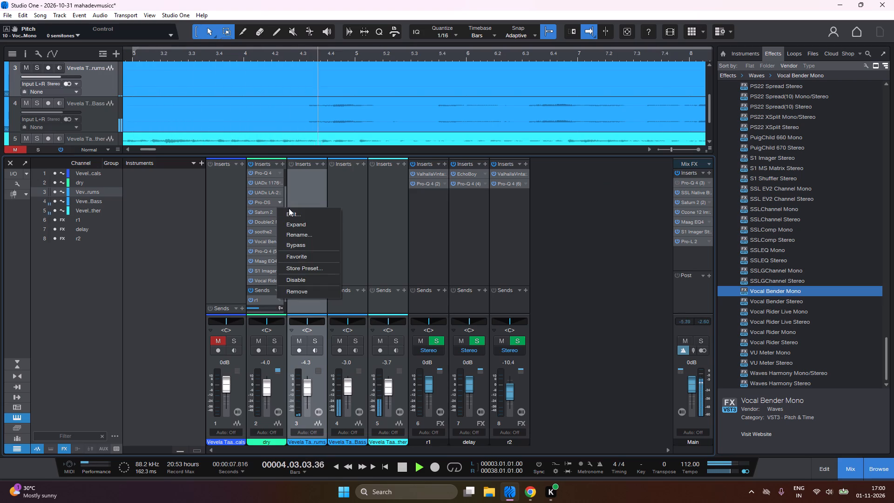
{"action": "left_click_drag", "start_coordinate": [289, 208], "coordinate": [291, 209]}
{"action": "left_click", "coordinate": [297, 213]}
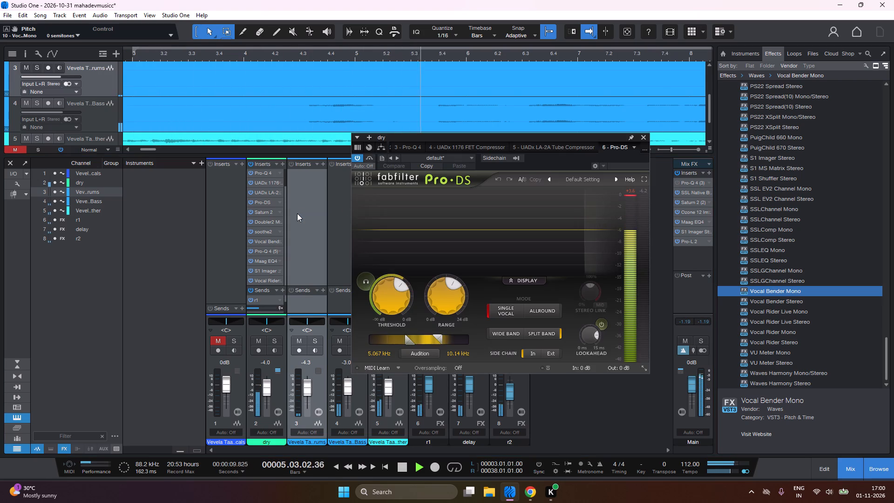
{"action": "left_click", "coordinate": [644, 138]}
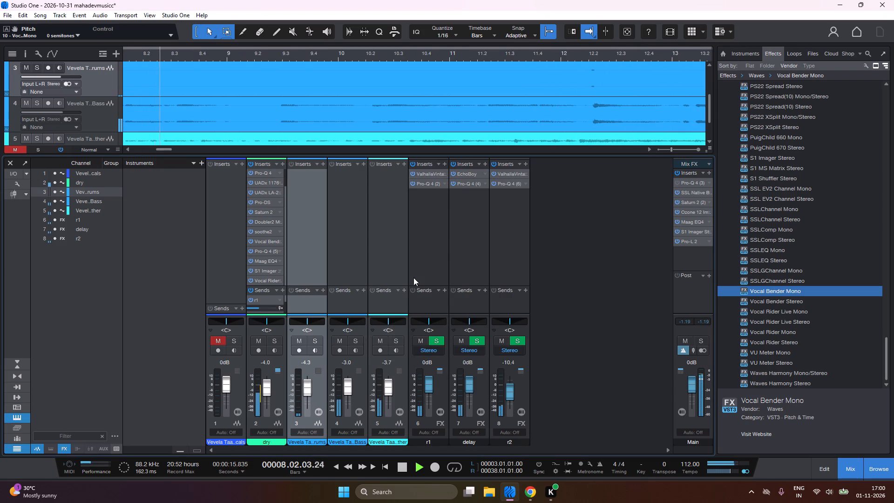
Check the dry track's UADx LA-2A Tube Compressor and Pro-DS in turn as the mix plays, closing each one.
{"action": "left_click", "coordinate": [280, 191]}
{"action": "left_click", "coordinate": [303, 207]}
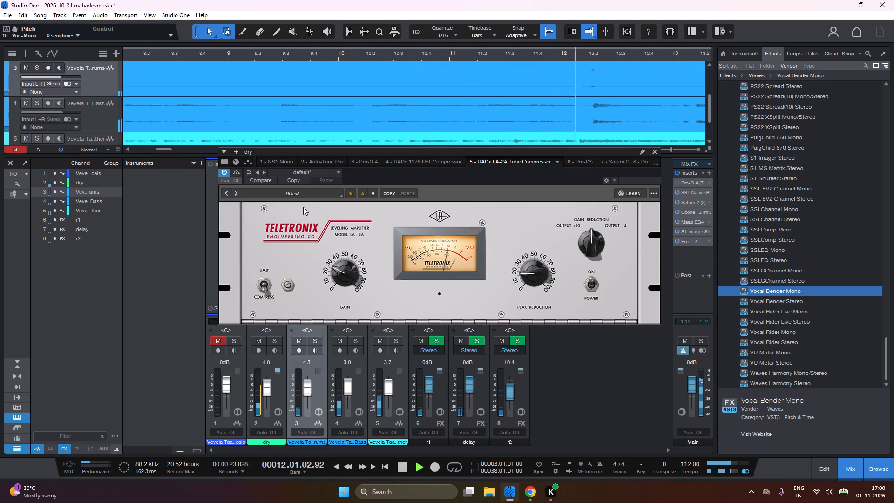
{"action": "left_click", "coordinate": [655, 153]}
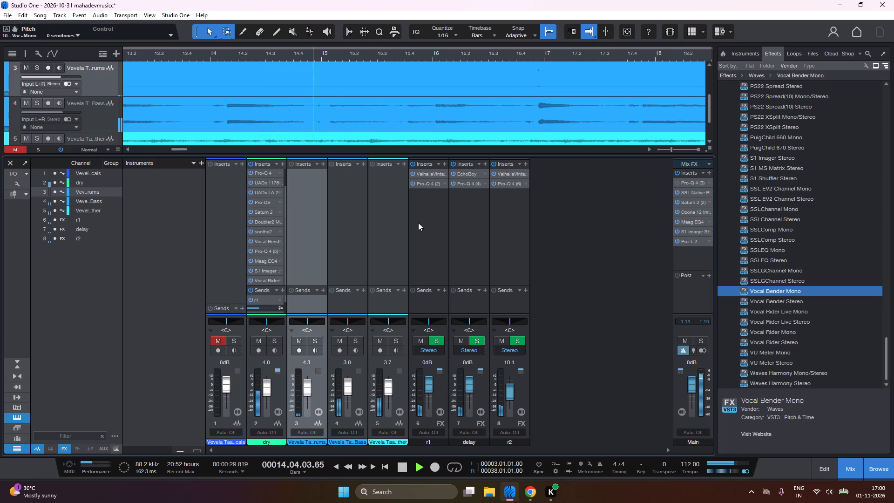
{"action": "left_click", "coordinate": [279, 204]}
{"action": "left_click", "coordinate": [289, 212]}
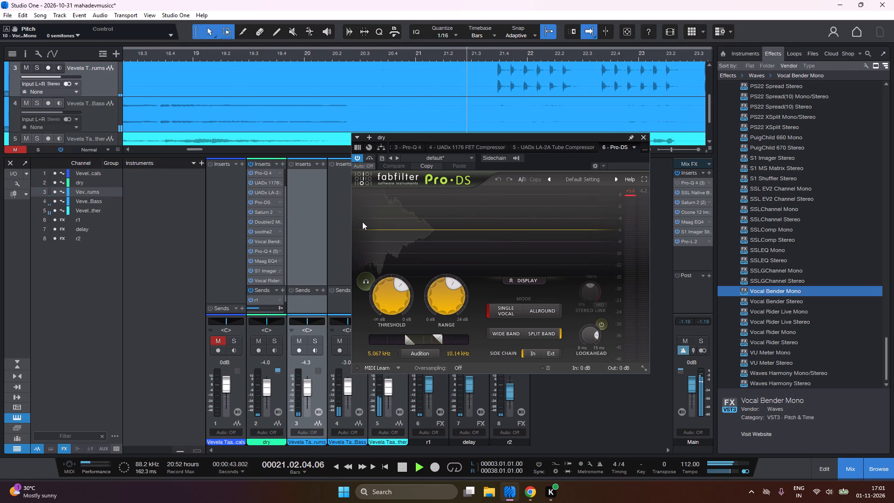
{"action": "left_click", "coordinate": [641, 137]}
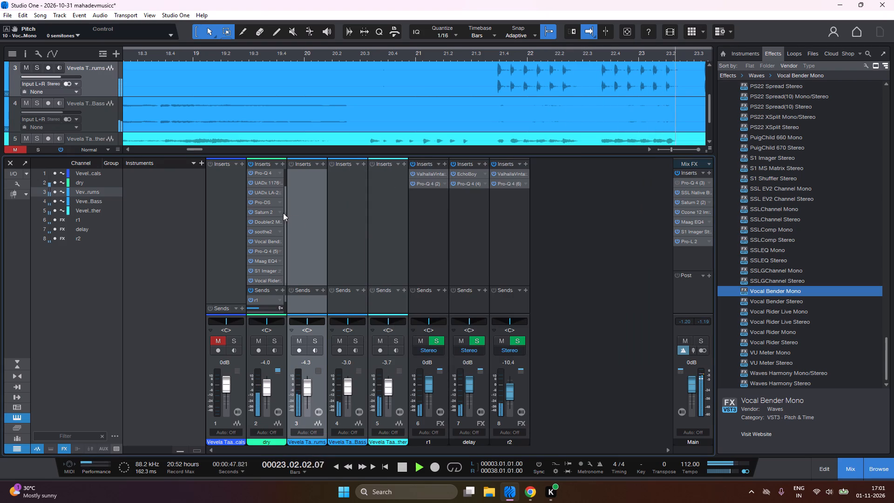
Review the dry track's Saturn 2 saturation during playback, close it, and stop playback back at the loop start at bar 3.
{"action": "left_click", "coordinate": [282, 212]}
{"action": "left_click", "coordinate": [296, 222]}
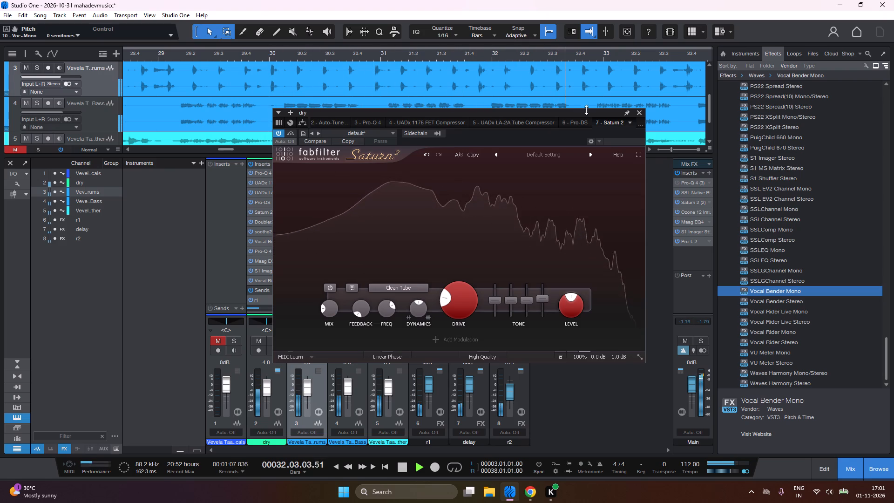
{"action": "left_click", "coordinate": [639, 113]}
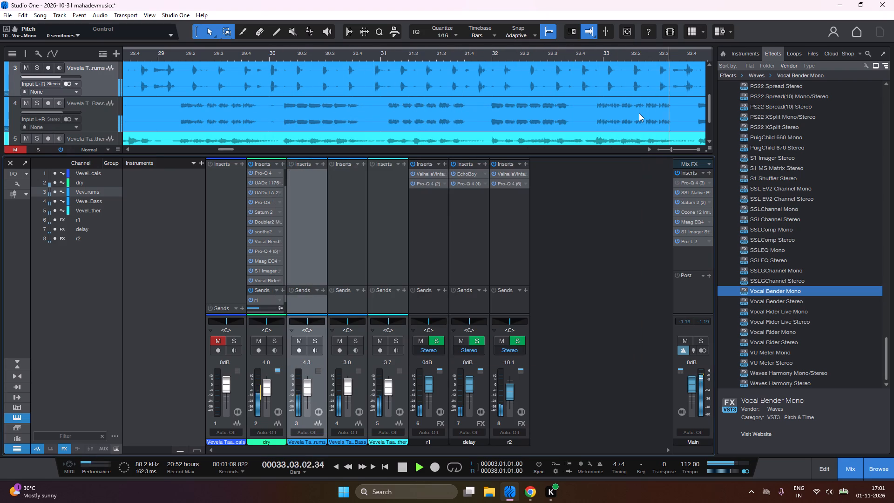
{"action": "type", "text": "1"}
{"action": "key", "text": "space"}
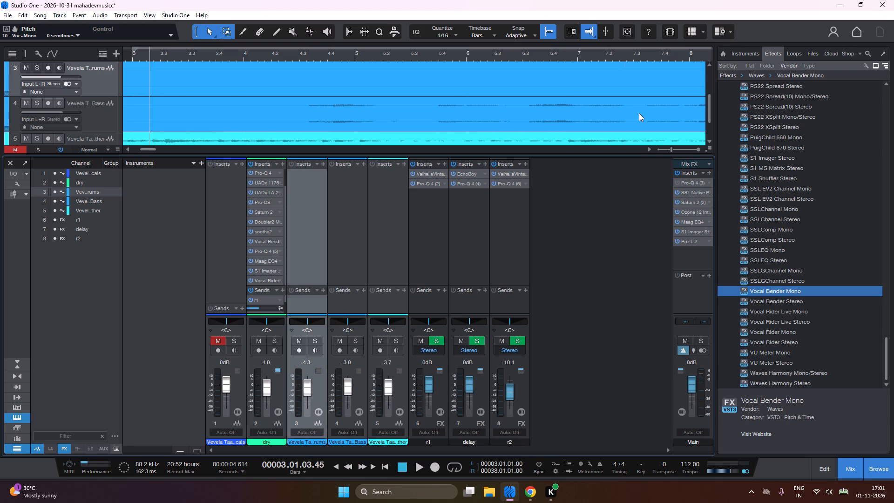
Check the dry track's S1 Stereo Imager while playing the mix from the loop start at bar 3, then stop and return there.
{"action": "left_click", "coordinate": [278, 270]}
{"action": "left_click", "coordinate": [291, 281]}
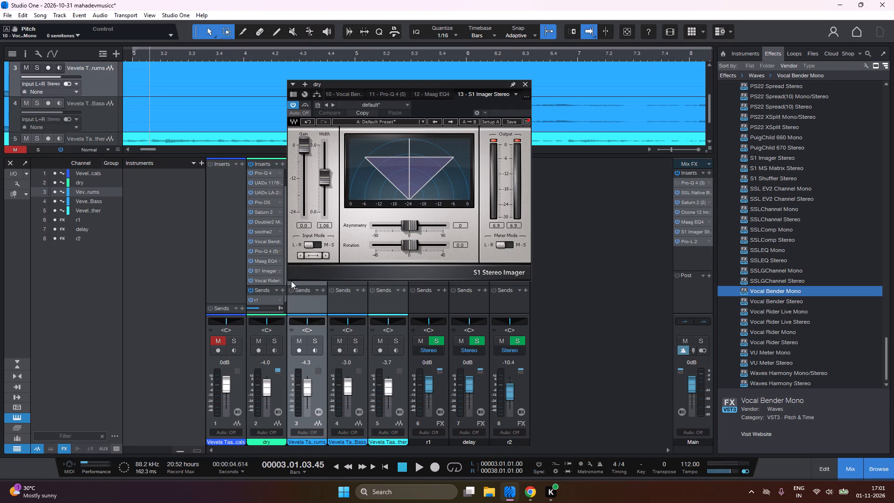
{"action": "type", "text": "1"}
{"action": "key", "text": "space"}
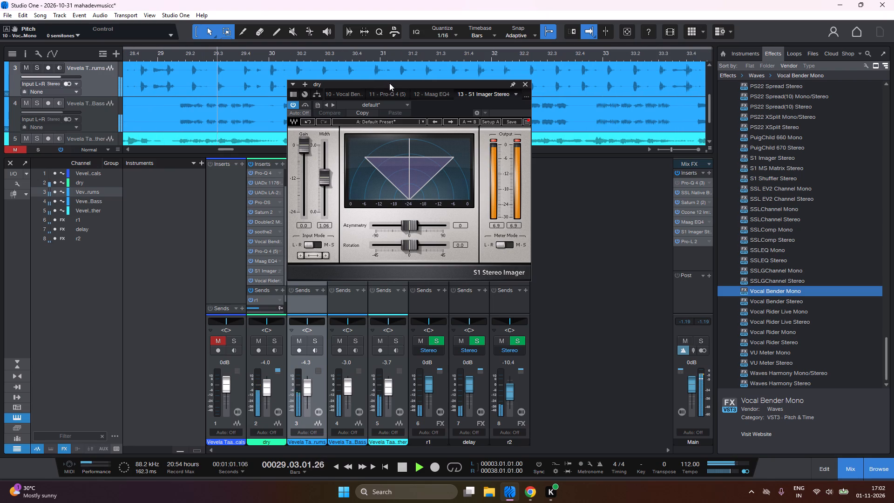
{"action": "left_click_drag", "start_coordinate": [389, 83], "coordinate": [407, 102]}
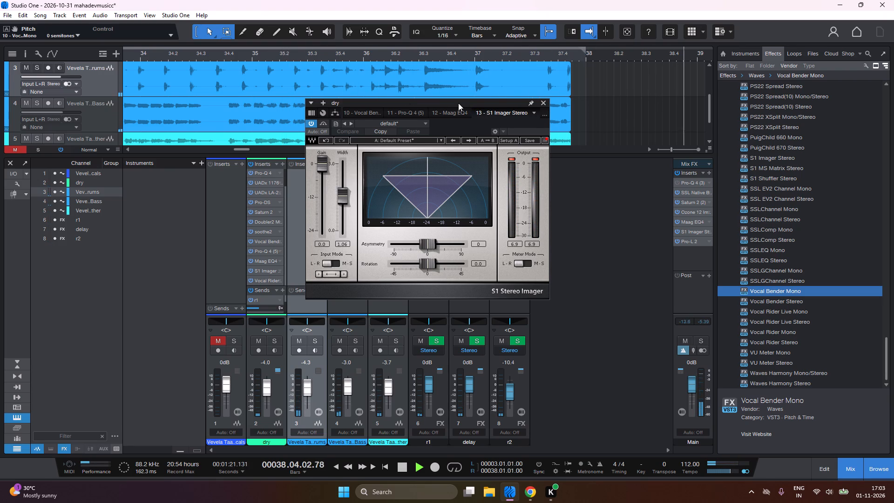
{"action": "left_click_drag", "start_coordinate": [458, 103], "coordinate": [486, 115]}
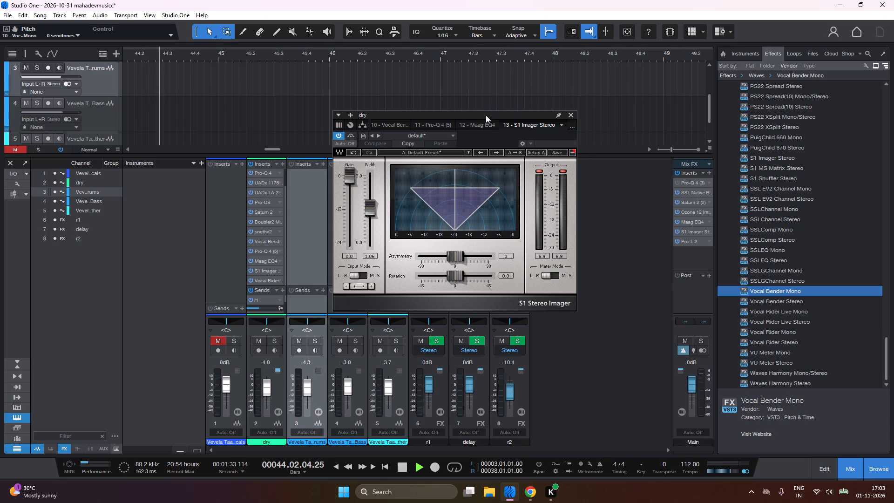
{"action": "left_click", "coordinate": [486, 115]}
{"action": "key", "text": "space"}
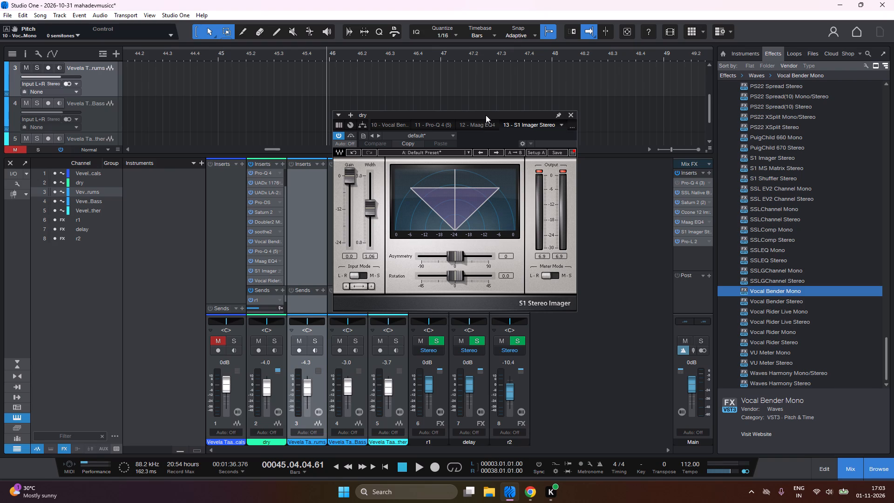
{"action": "key", "text": "1"}
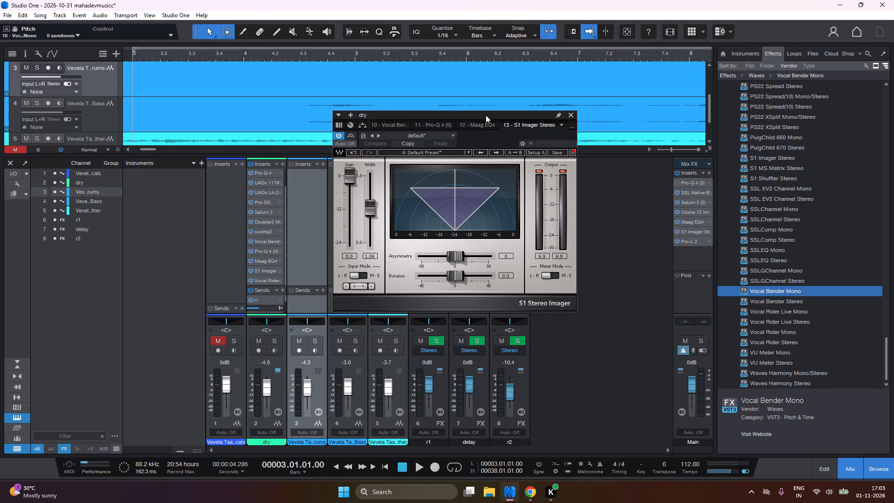
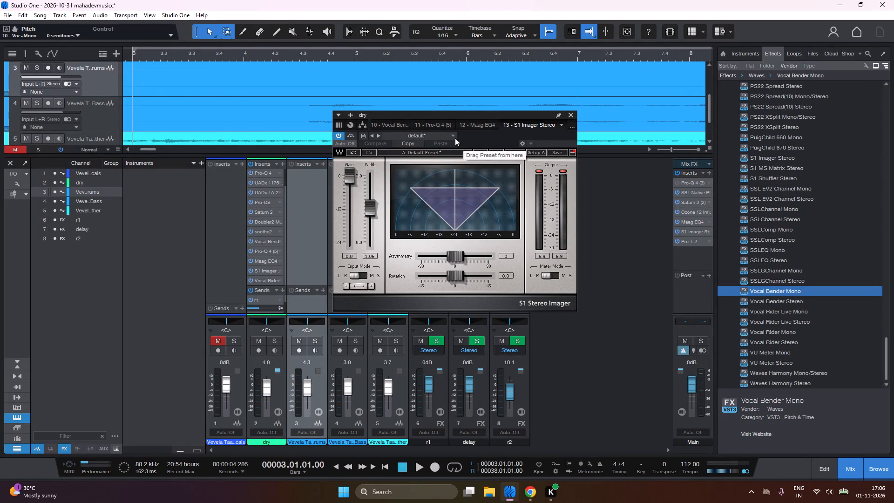
Replay the mix from the loop start at bar 3, set the dry track's S1 Stereo Imager width to 1.24, and close it.
{"action": "left_click", "coordinate": [442, 115]}
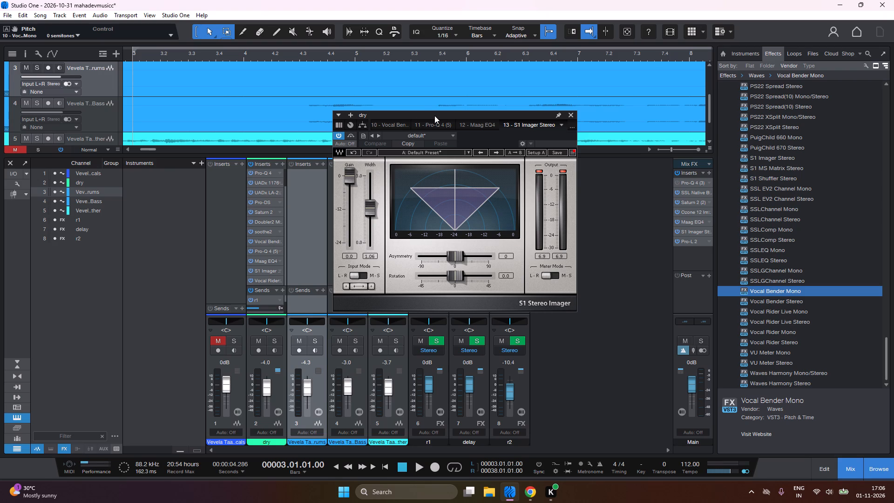
{"action": "type", "text": "1"}
{"action": "key", "text": "space"}
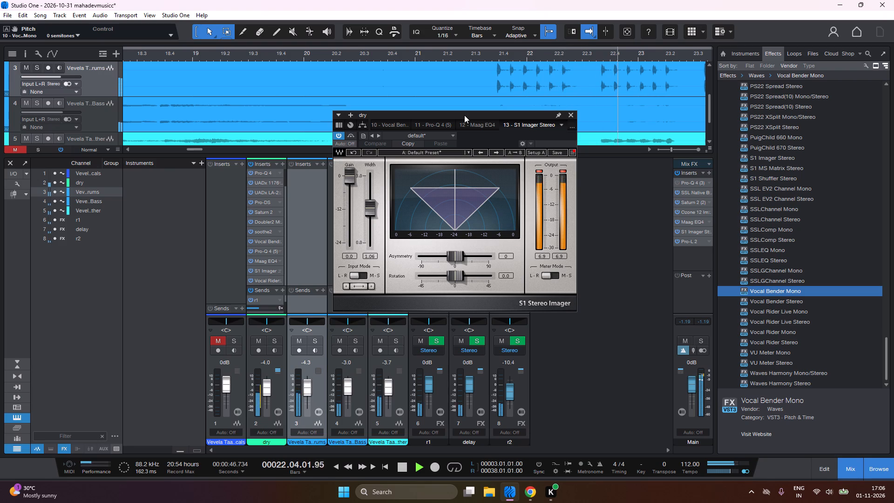
{"action": "type", "text": "111"}
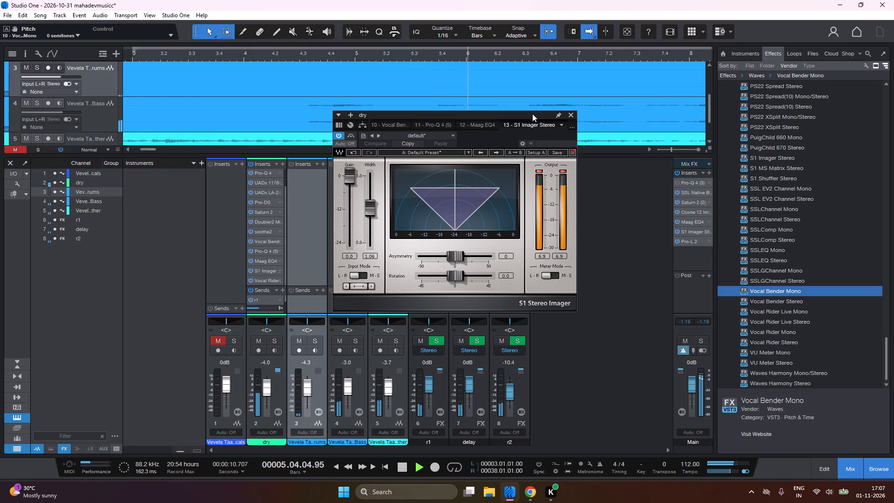
{"action": "left_click", "coordinate": [371, 205]}
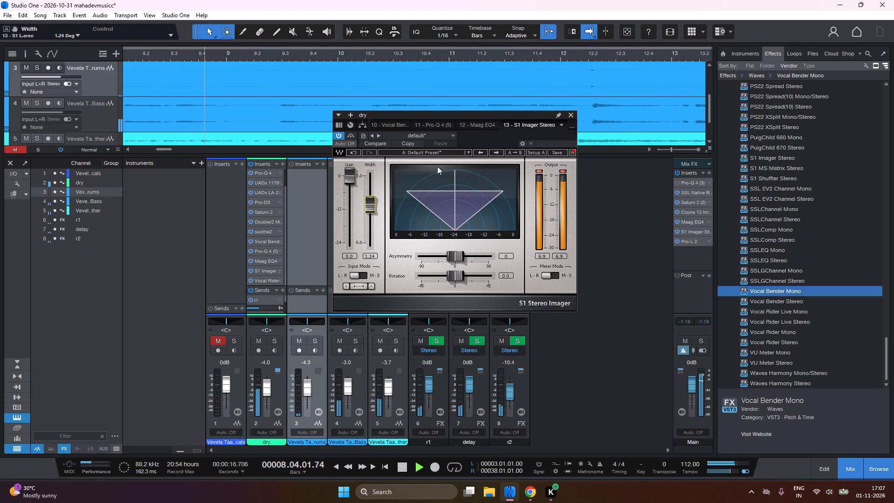
{"action": "left_click", "coordinate": [568, 115]}
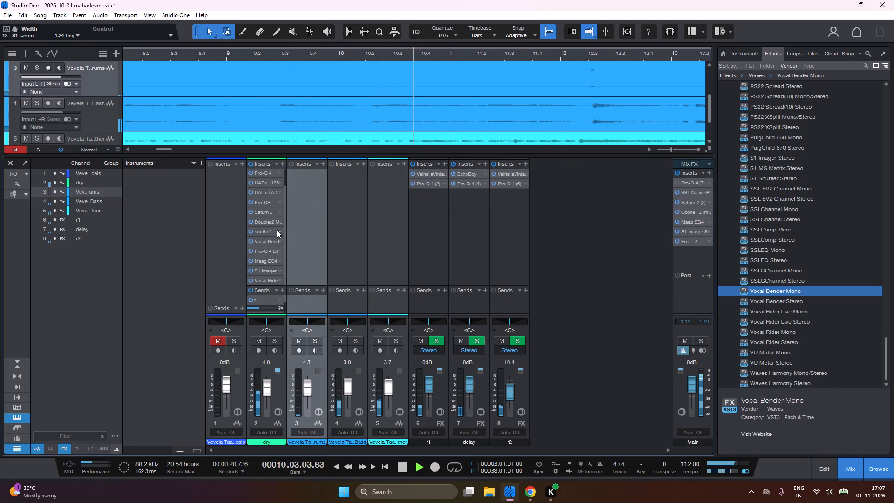
Check the dry track's Doubler2 Mono settings while the mix plays, and close it.
{"action": "left_click_drag", "start_coordinate": [281, 223], "coordinate": [287, 237]}
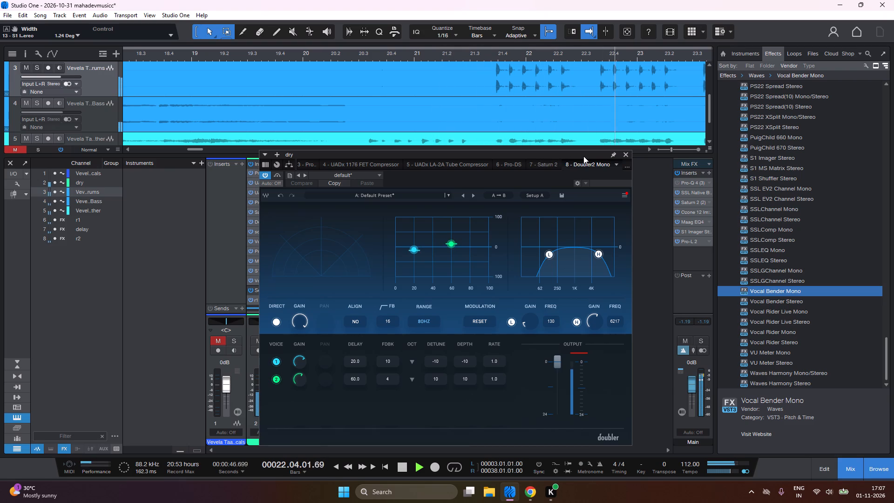
{"action": "left_click", "coordinate": [623, 154]}
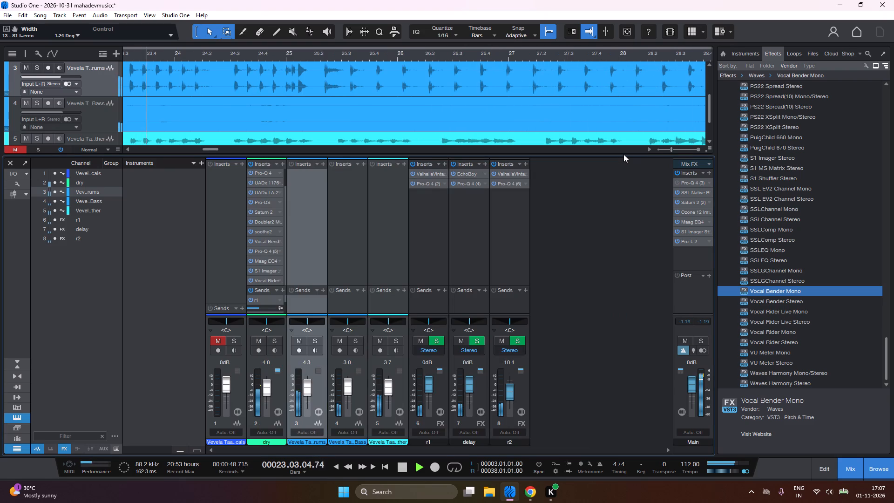
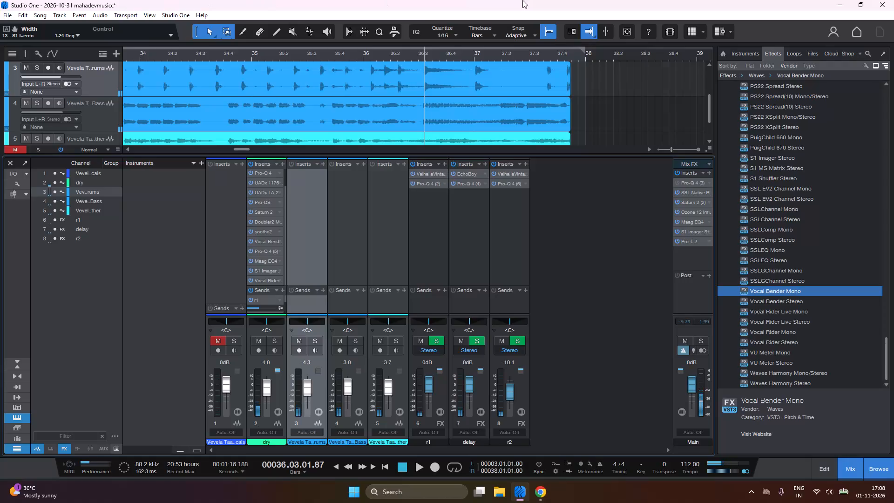
Exit Studio One, discarding the unsaved changes to the open song.
{"action": "left_click", "coordinate": [893, 0]}
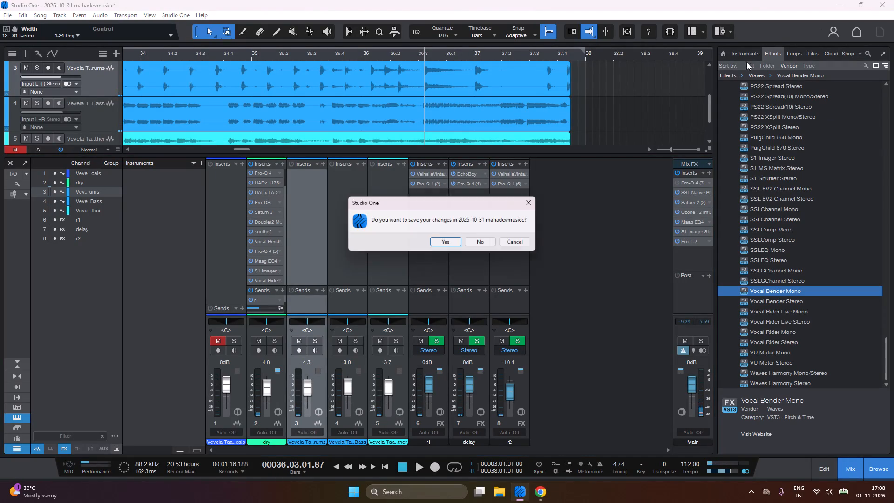
{"action": "left_click", "coordinate": [487, 244]}
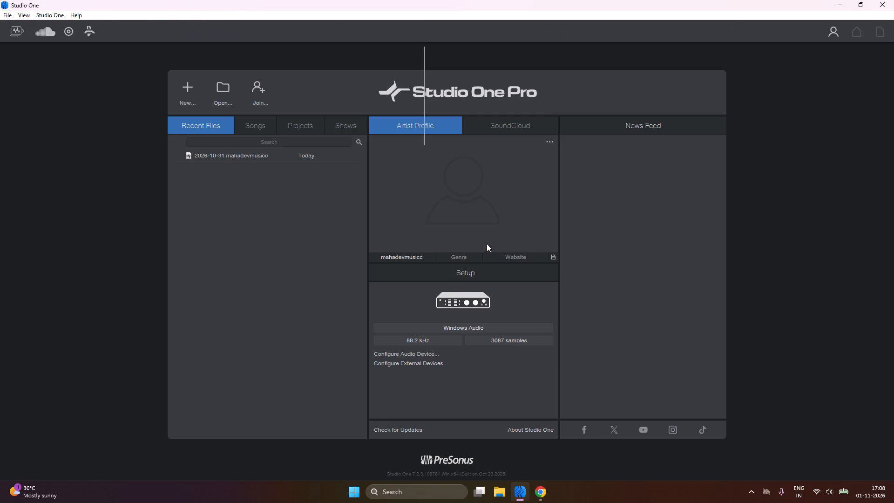
{"action": "left_click", "coordinate": [646, 175]}
{"action": "left_click_drag", "start_coordinate": [646, 175], "coordinate": [691, 419]}
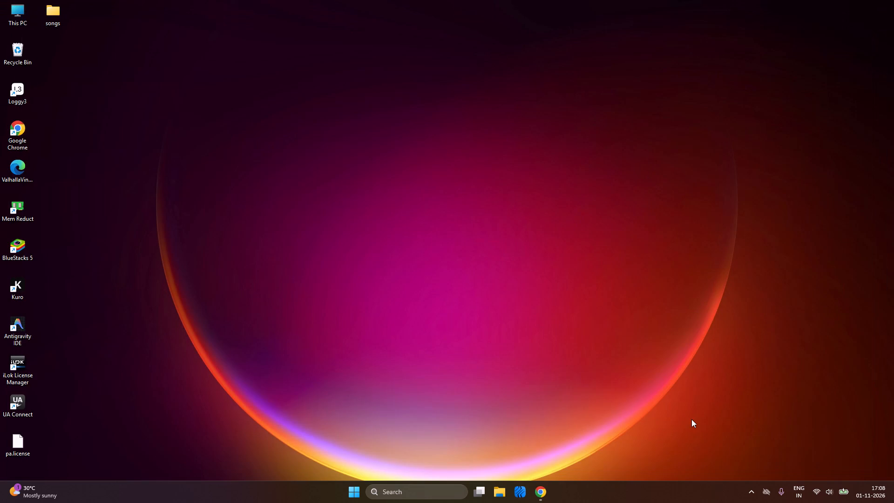
Show the hidden background app icons in the Windows system tray.
{"action": "left_click", "coordinate": [746, 498]}
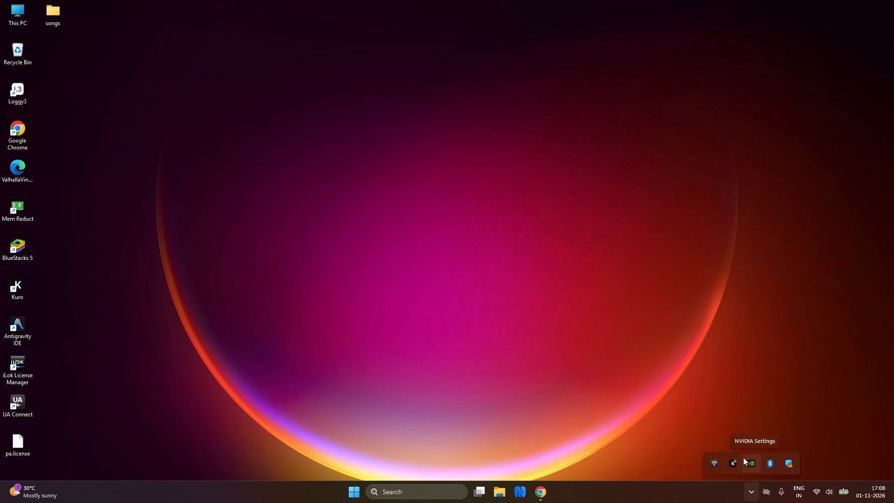